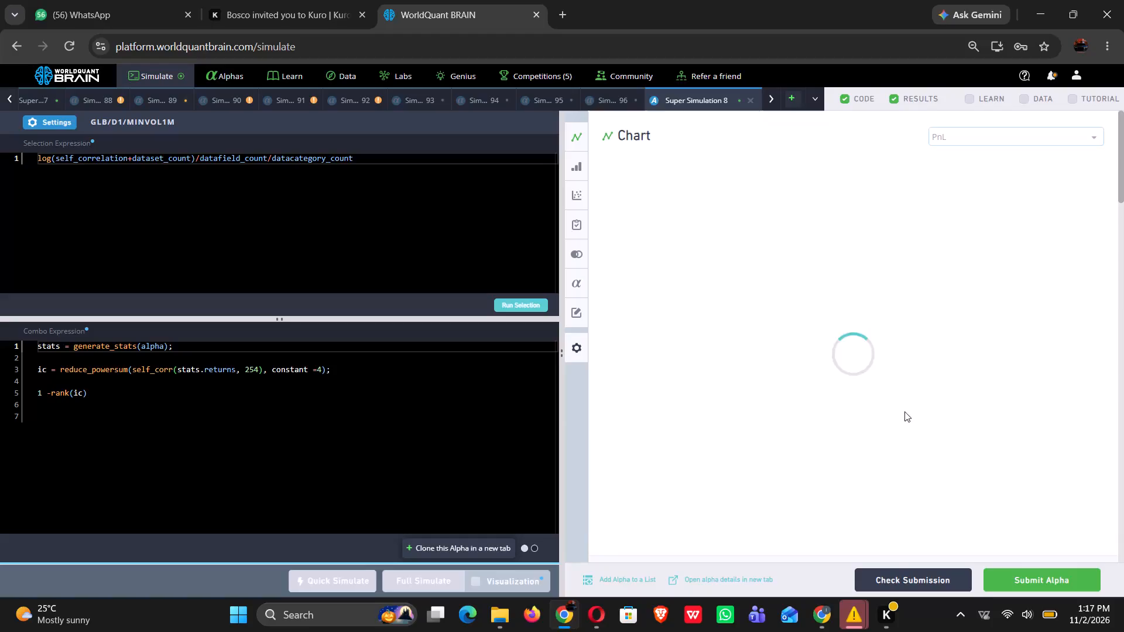
Run the submission check on Super Simulation 8 and expand the failed and pending results under IS Testing Status.
{"action": "scroll", "coordinate": [894, 454], "scroll_direction": "down", "scroll_amount": 5}
{"action": "scroll", "coordinate": [895, 455], "scroll_direction": "up", "scroll_amount": 9}
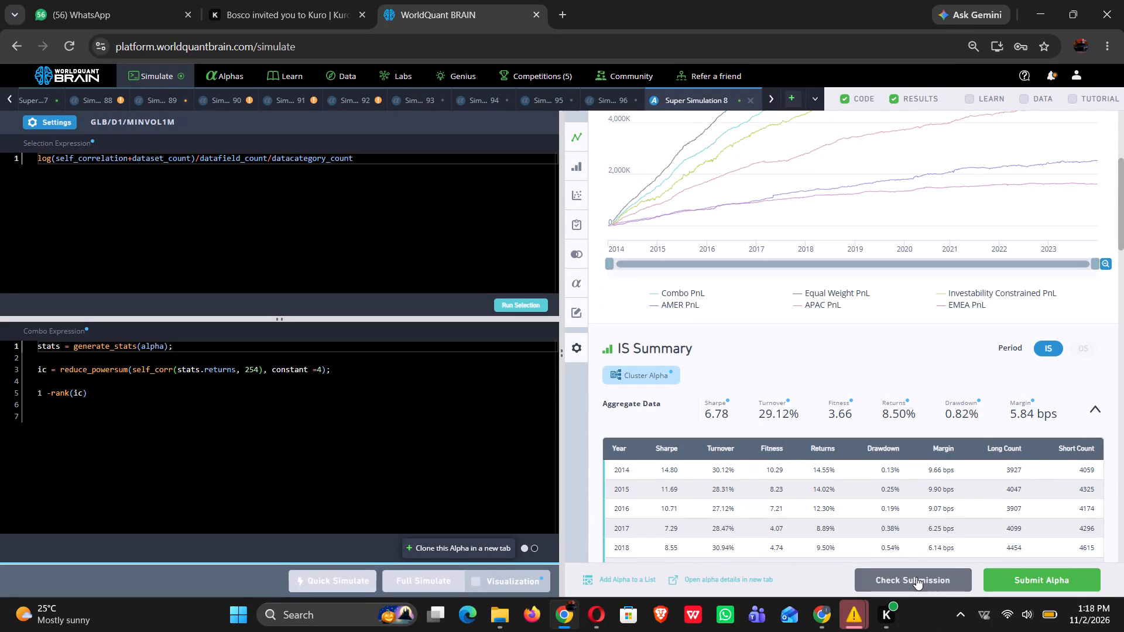
{"action": "left_click", "coordinate": [916, 577]}
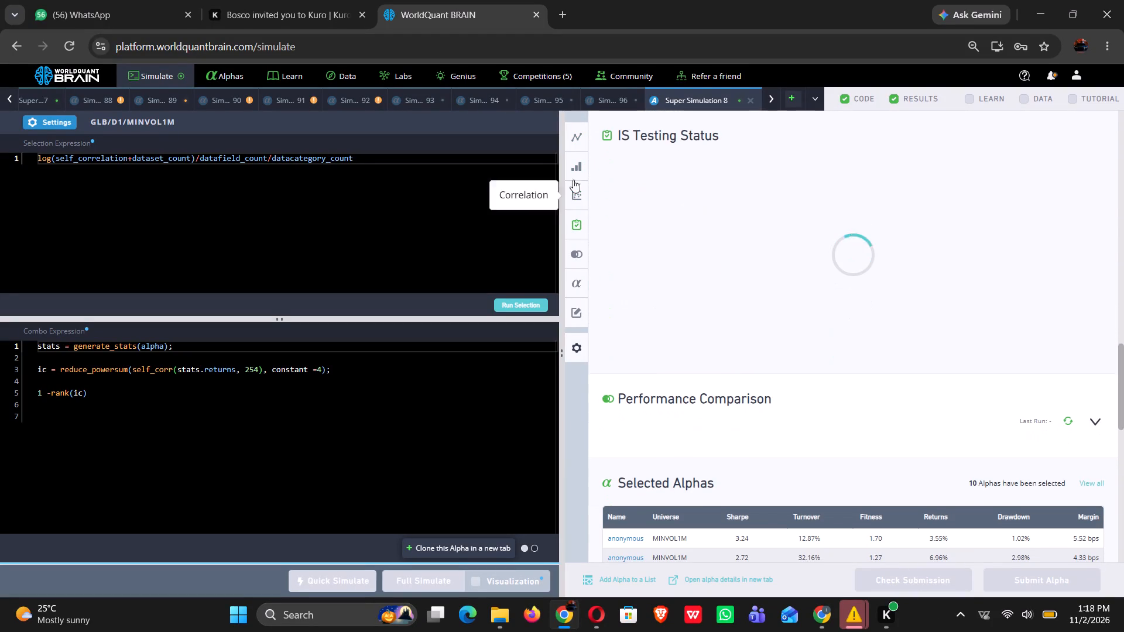
{"action": "left_click", "coordinate": [1052, 73]}
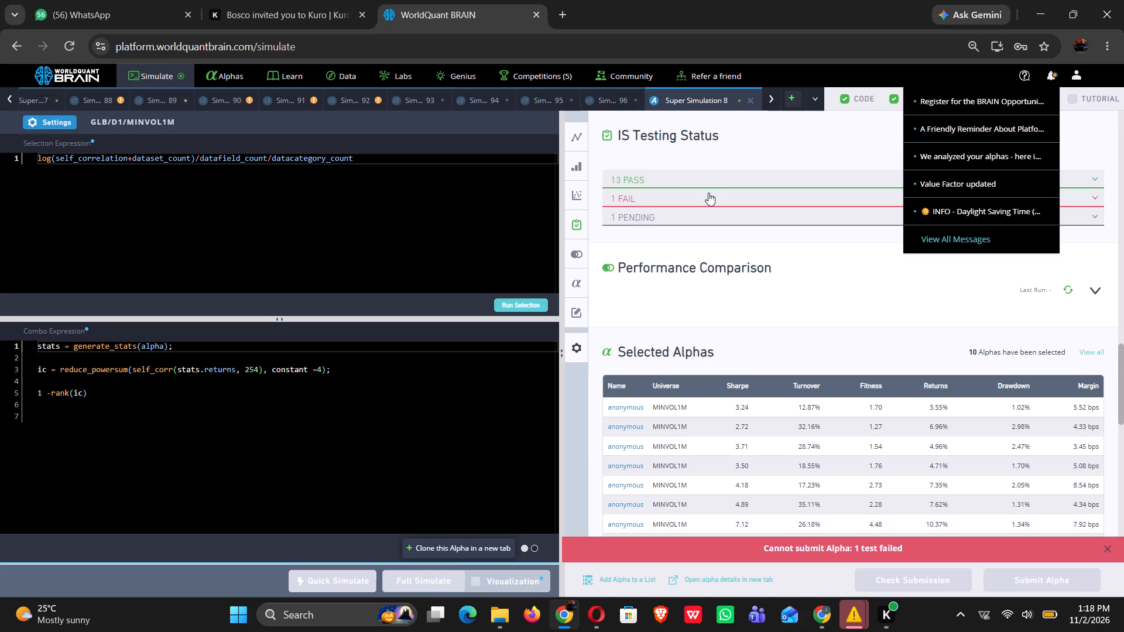
{"action": "left_click", "coordinate": [694, 189]}
{"action": "left_click", "coordinate": [678, 238]}
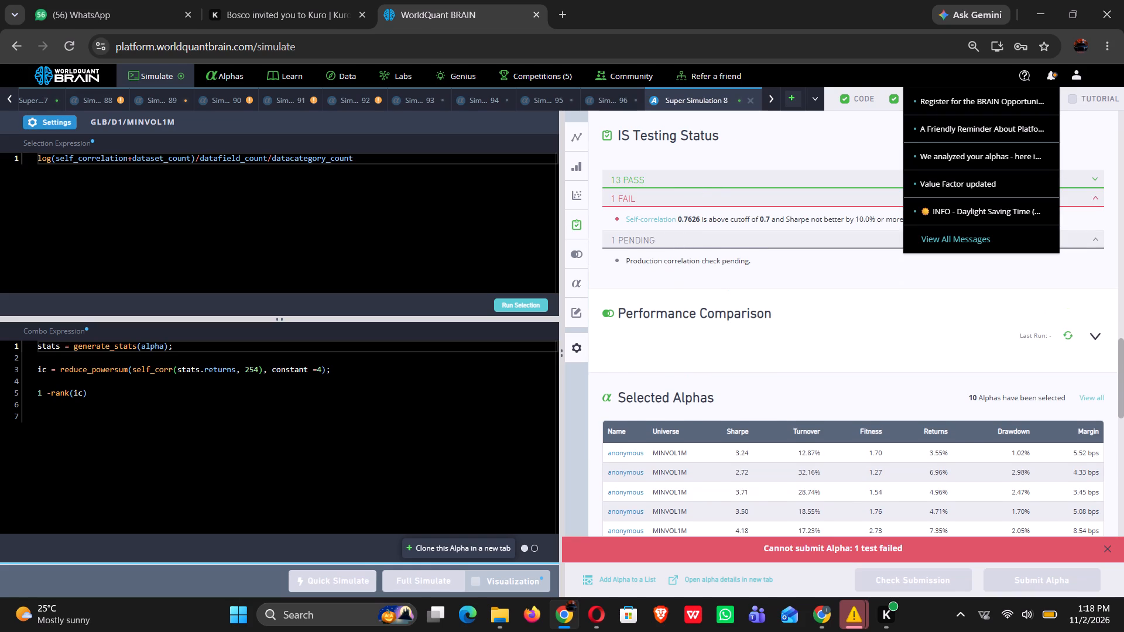
Set the decay to 1 in the Super Simulation 8 settings, apply it and run a full simulation.
{"action": "left_click", "coordinate": [66, 128]}
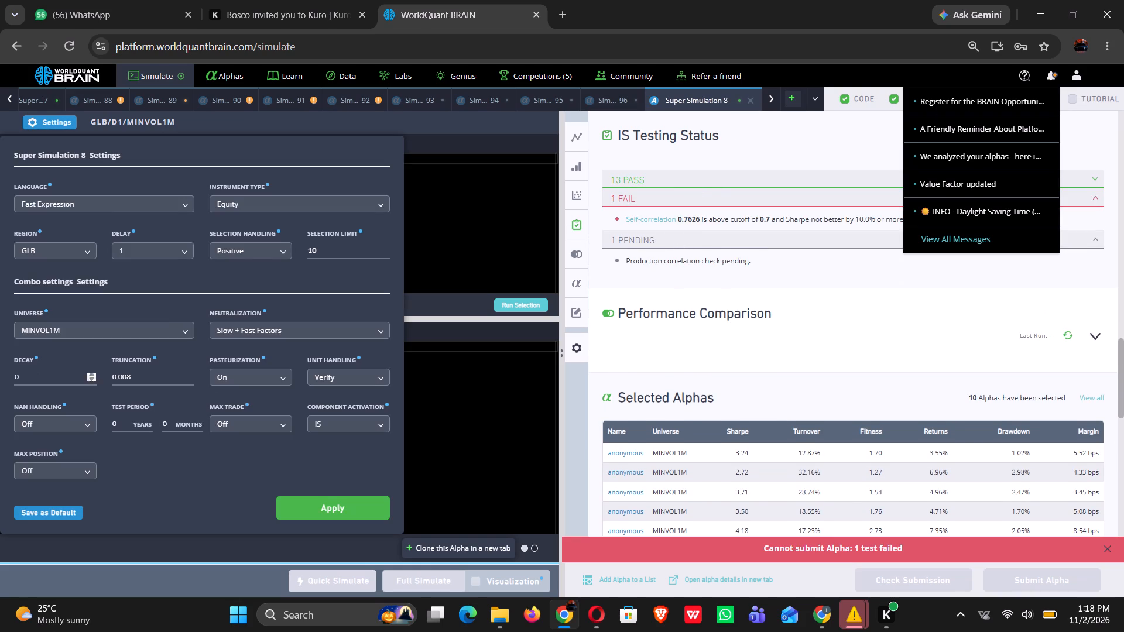
{"action": "left_click", "coordinate": [90, 373]}
{"action": "left_click", "coordinate": [309, 510]}
{"action": "left_click", "coordinate": [410, 581]}
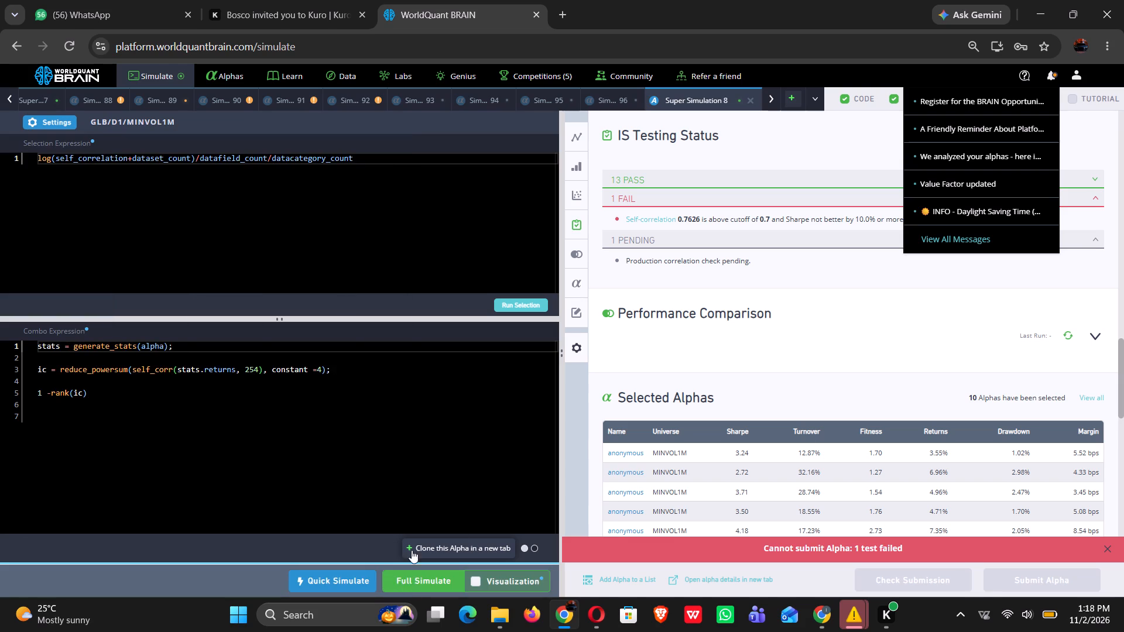
{"action": "left_click", "coordinate": [1050, 77]}
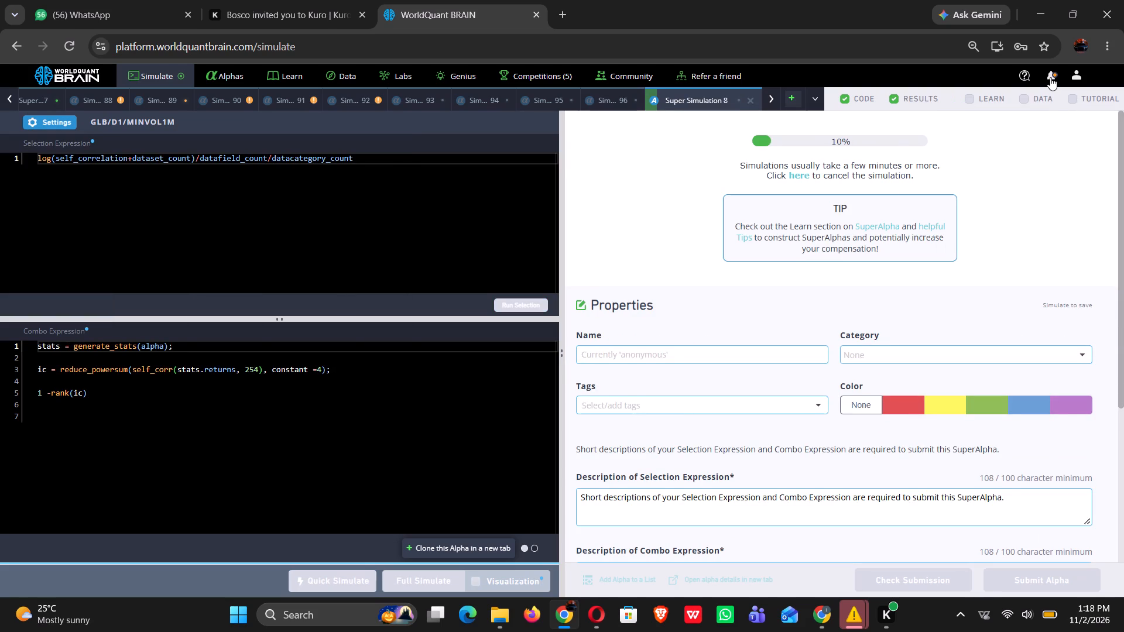
Open the profile's performance page and review the base payment and submitted alphas figures.
{"action": "left_click", "coordinate": [1082, 78]}
{"action": "left_click", "coordinate": [1036, 98]}
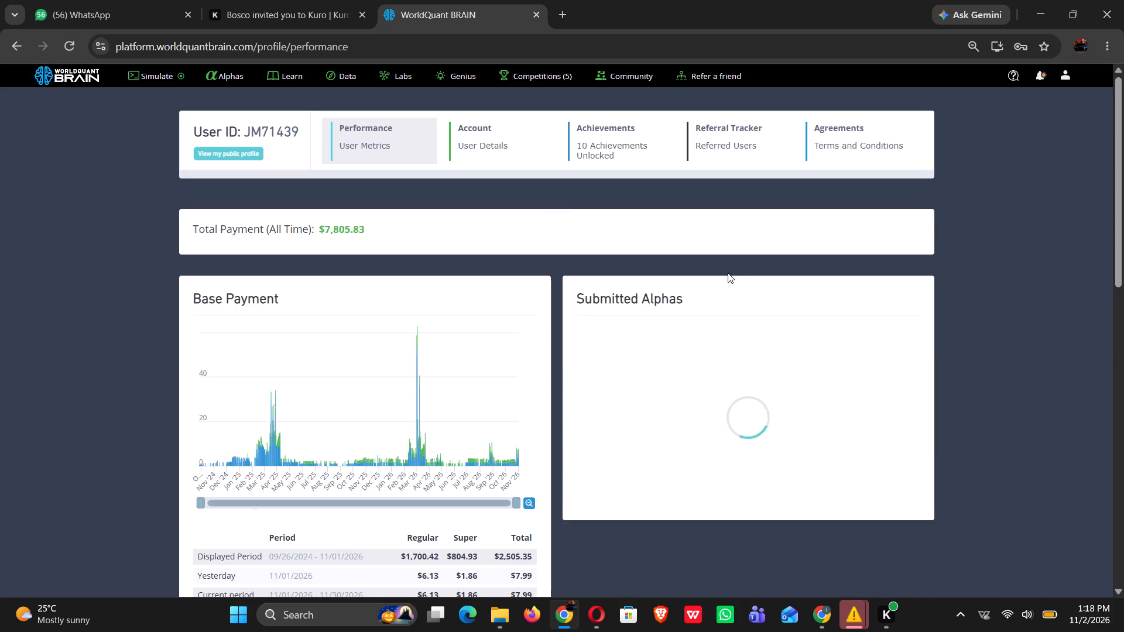
{"action": "scroll", "coordinate": [468, 445], "scroll_direction": "down", "scroll_amount": 1}
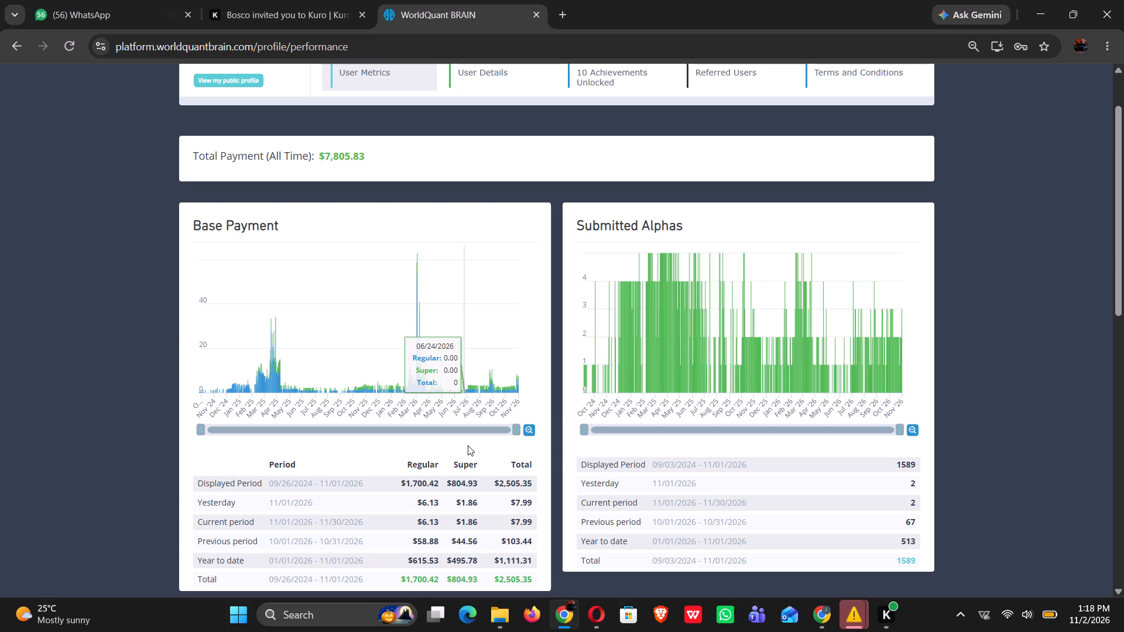
{"action": "scroll", "coordinate": [468, 445], "scroll_direction": "up", "scroll_amount": 7}
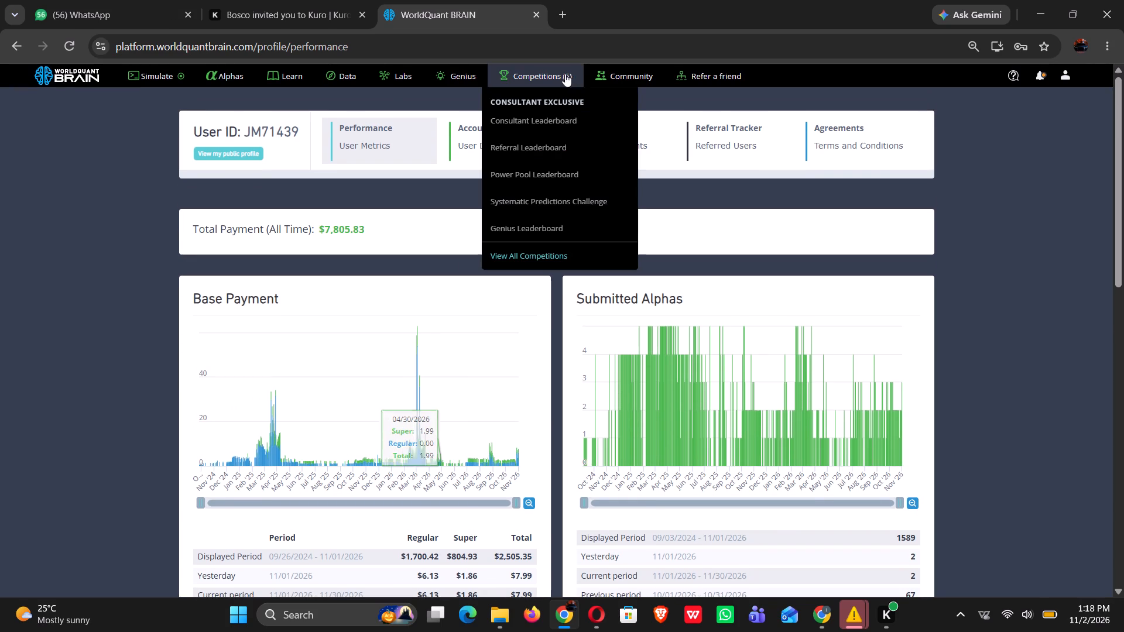
Open the Consultant Leaderboard among the competitions.
{"action": "left_click", "coordinate": [557, 121]}
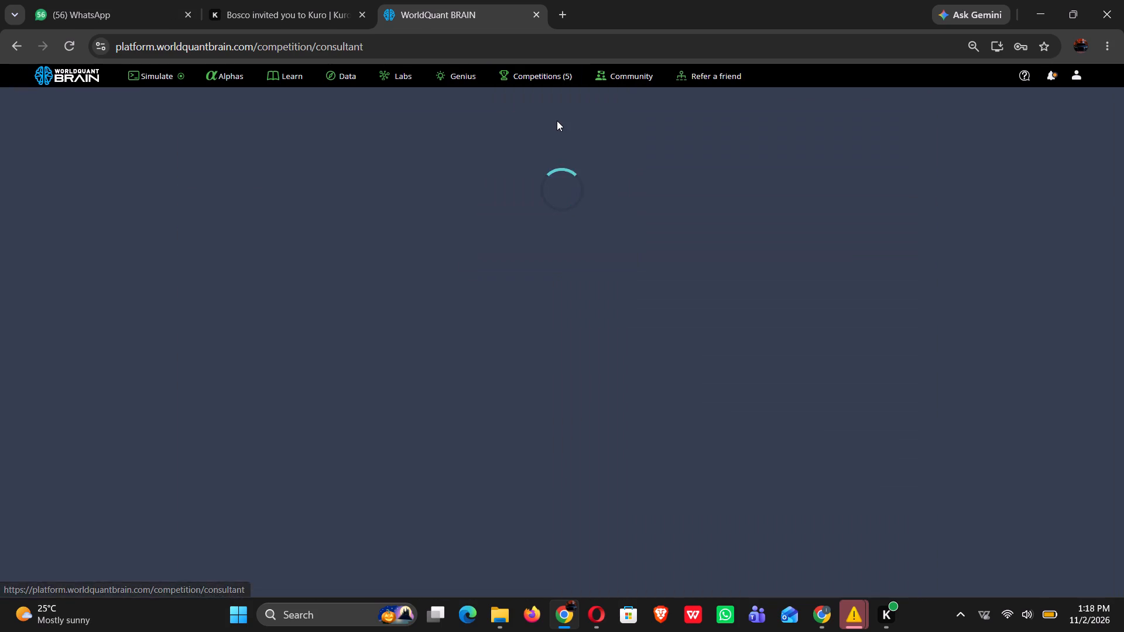
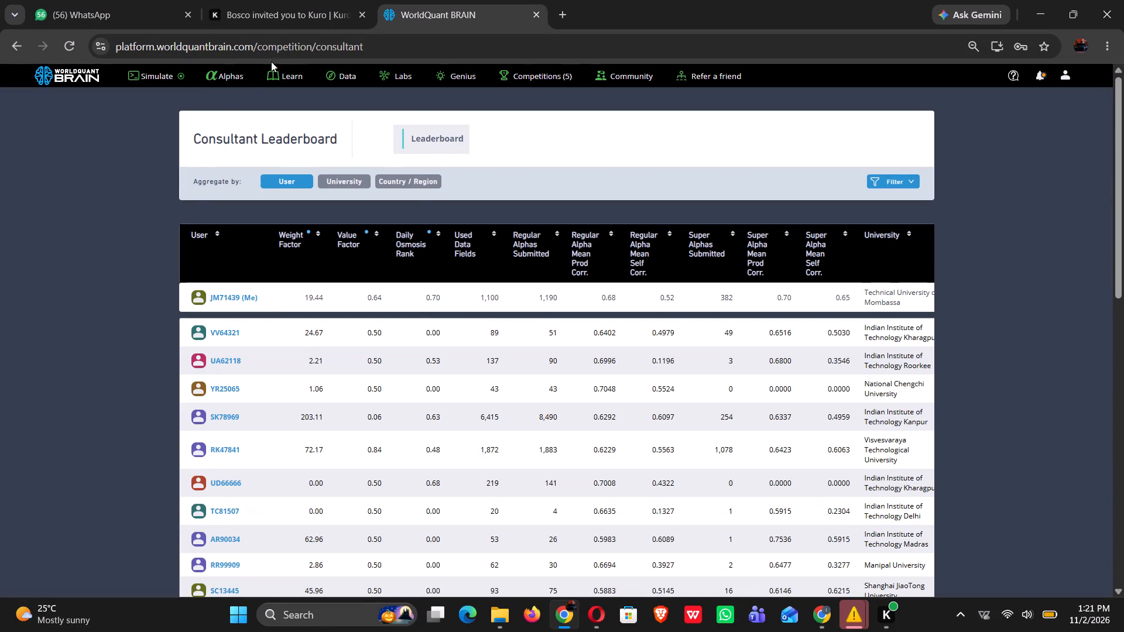
Leave the Consultant Leaderboard and return to the Simulate page.
{"action": "left_click", "coordinate": [162, 77]}
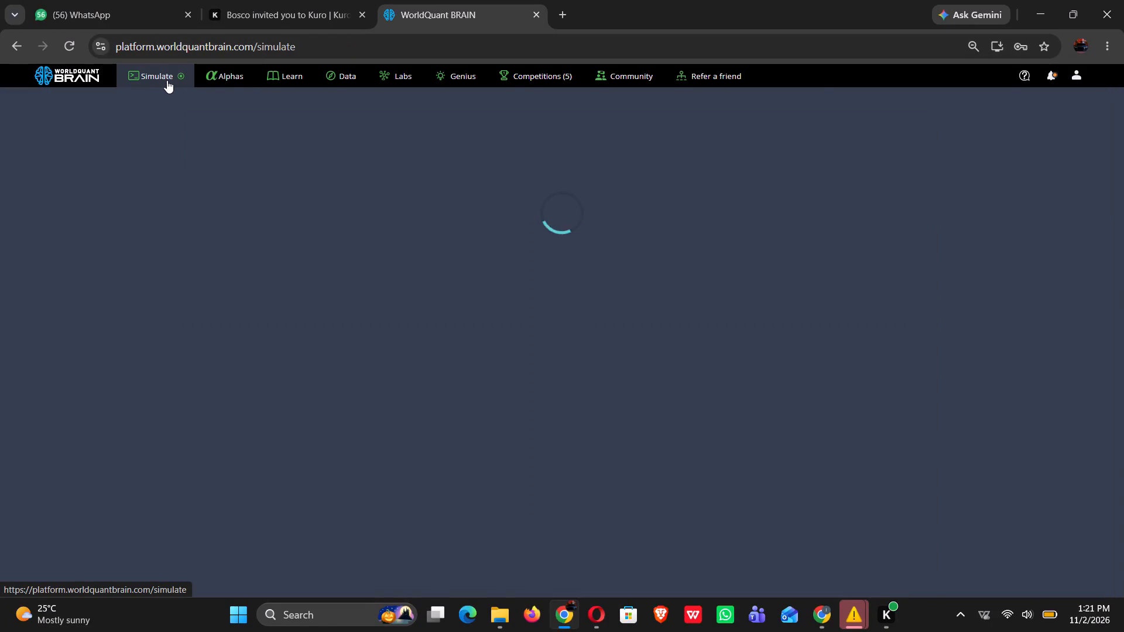
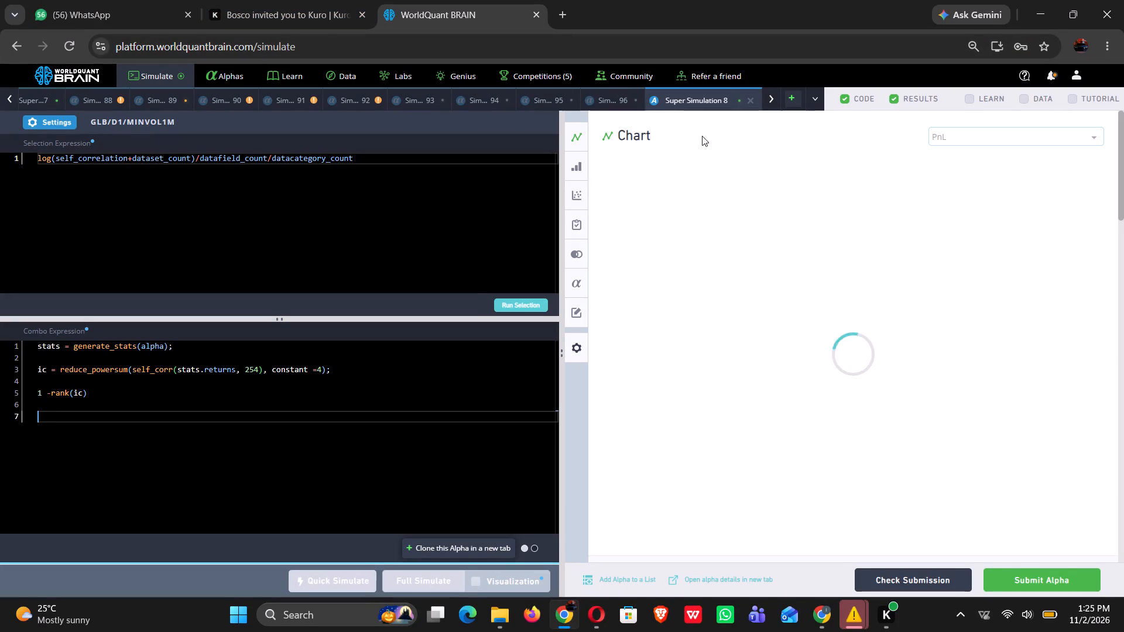
Run the submission check on Super Simulation 8 and expand the failed and pending tests in the IS Testing Status.
{"action": "scroll", "coordinate": [838, 408], "scroll_direction": "down", "scroll_amount": 3}
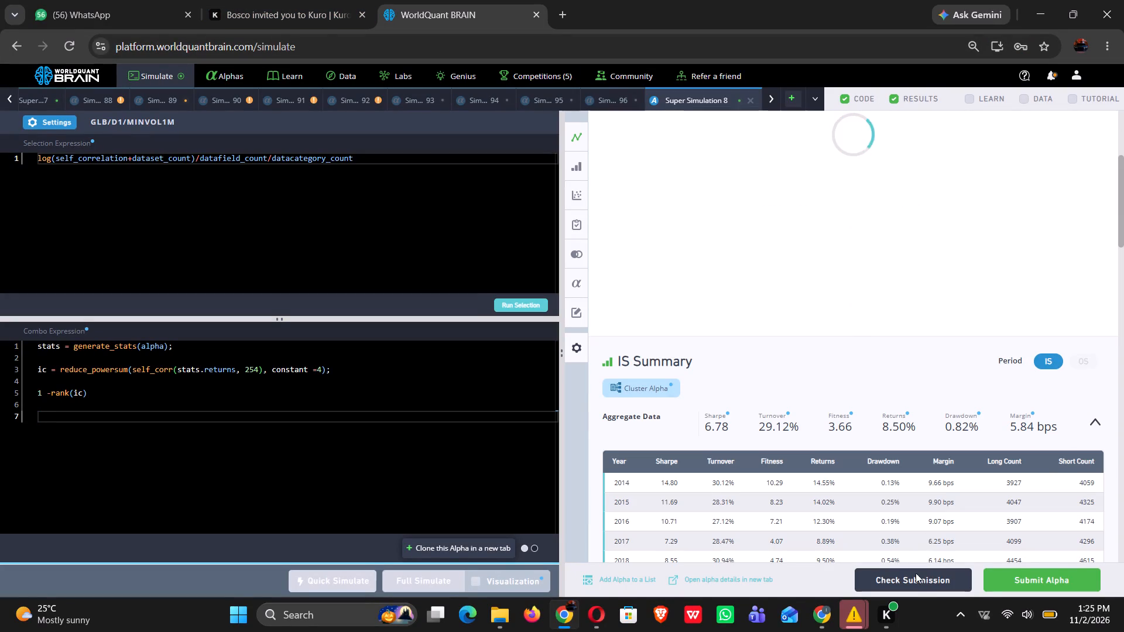
{"action": "scroll", "coordinate": [880, 441], "scroll_direction": "up", "scroll_amount": 3}
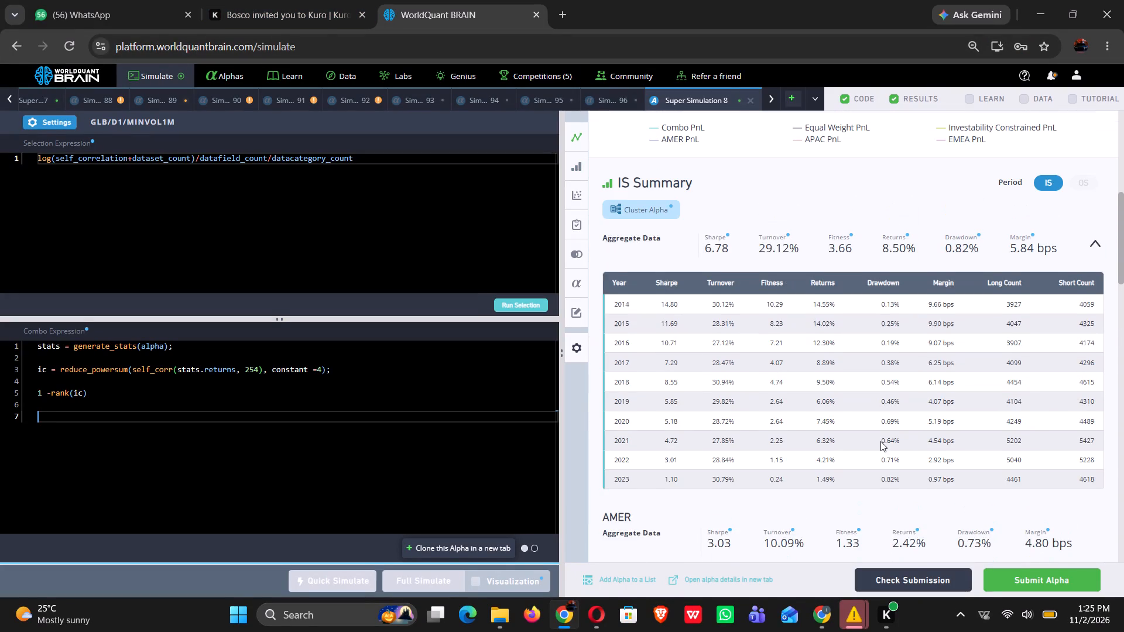
{"action": "left_click", "coordinate": [912, 580]}
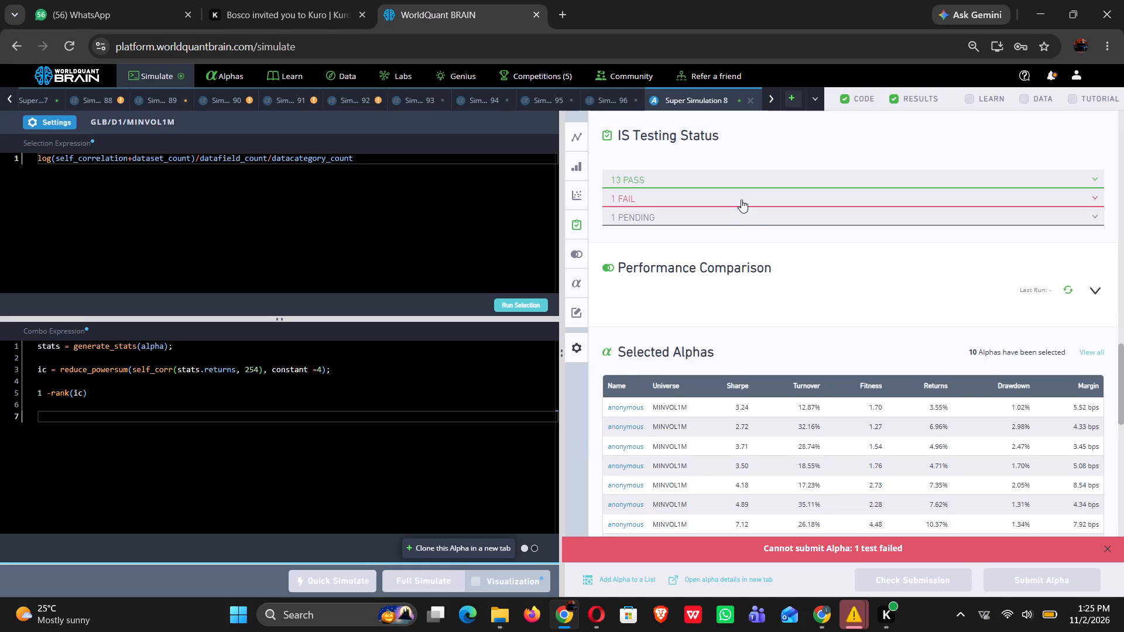
{"action": "left_click", "coordinate": [741, 196]}
{"action": "left_click", "coordinate": [752, 240]}
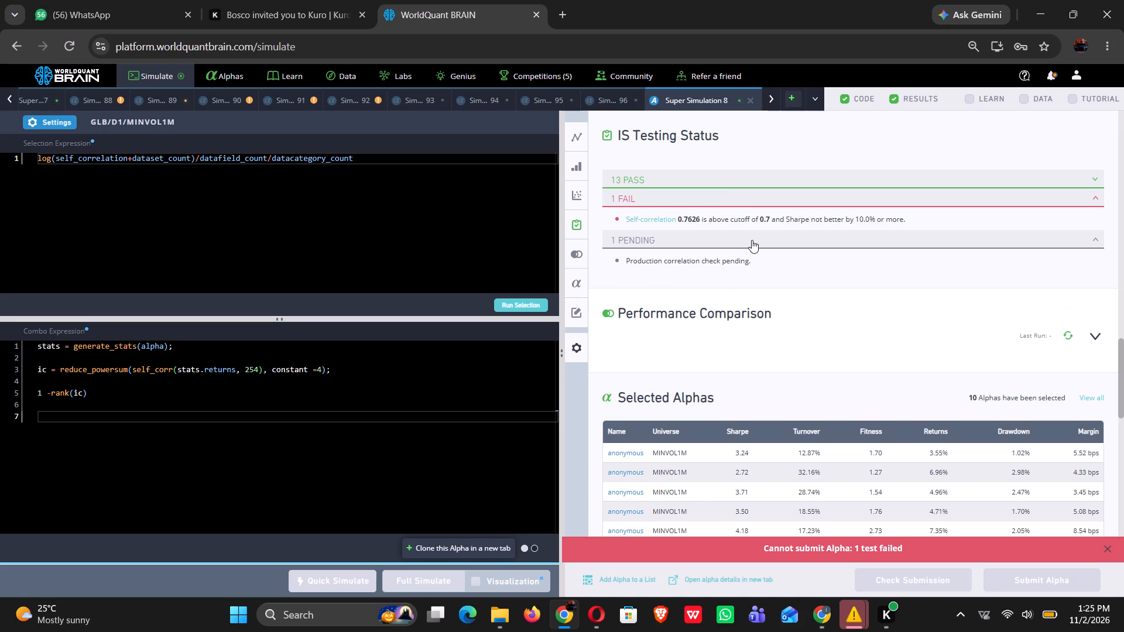
Replace dataset_count with short_count in the selection expression, making it log(self_correlation+short_count)/datafield_count/datacategory_count.
{"action": "left_click", "coordinate": [193, 161]}
{"action": "left_click", "coordinate": [193, 159]}
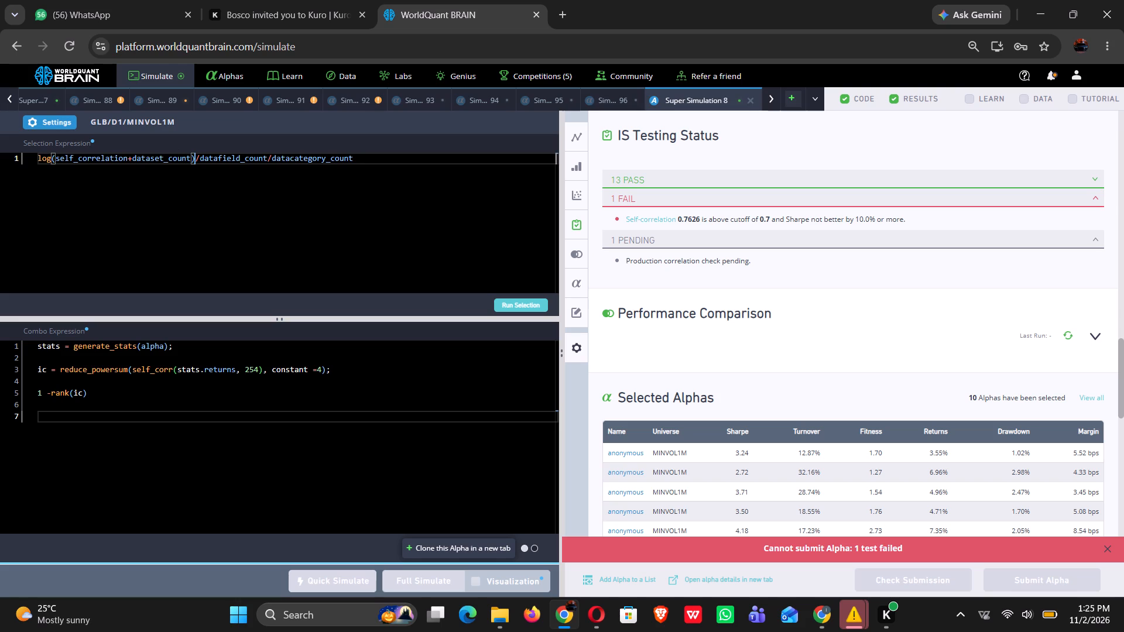
{"action": "left_click", "coordinate": [191, 160]}
{"action": "key", "text": "BackSpace"}
{"action": "key", "text": "BackSpace"}
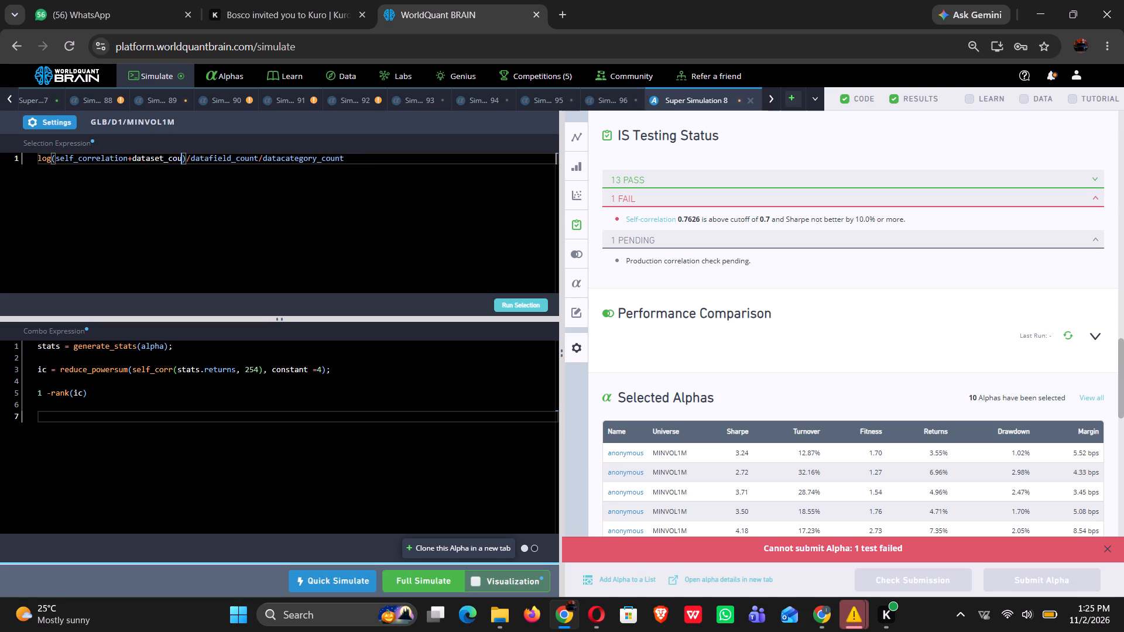
{"action": "key", "text": "BackSpace"}
{"action": "key", "text": "BackSpace"}
{"action": "key", "text": "BackSpace"}
{"action": "key", "text": "BackSpace"}
{"action": "key", "text": "BackSpace"}
{"action": "key", "text": "BackSpace"}
{"action": "key", "text": "BackSpace"}
{"action": "key", "text": "BackSpace"}
{"action": "key", "text": "BackSpace"}
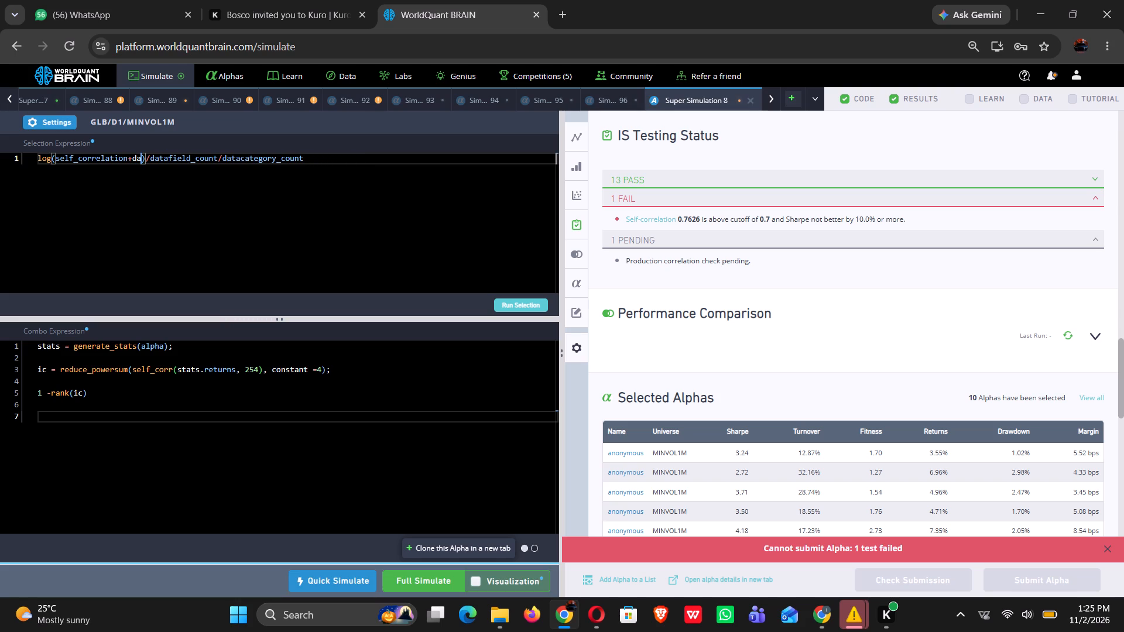
{"action": "key", "text": "BackSpace"}
{"action": "key", "text": "BackSpace"}
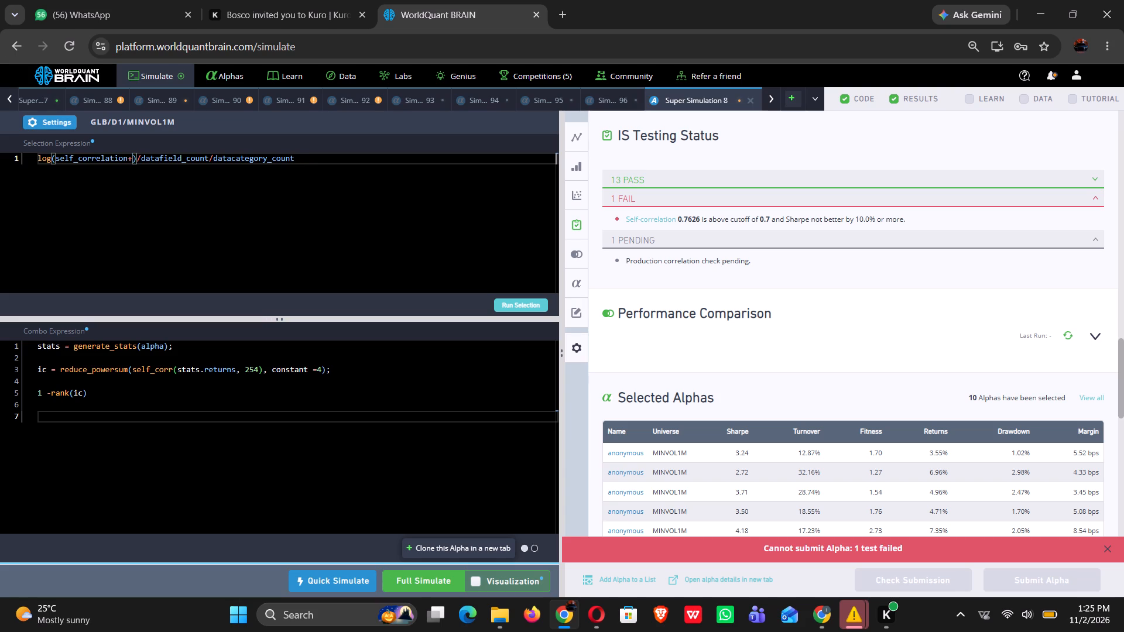
{"action": "type", "text": "sho"}
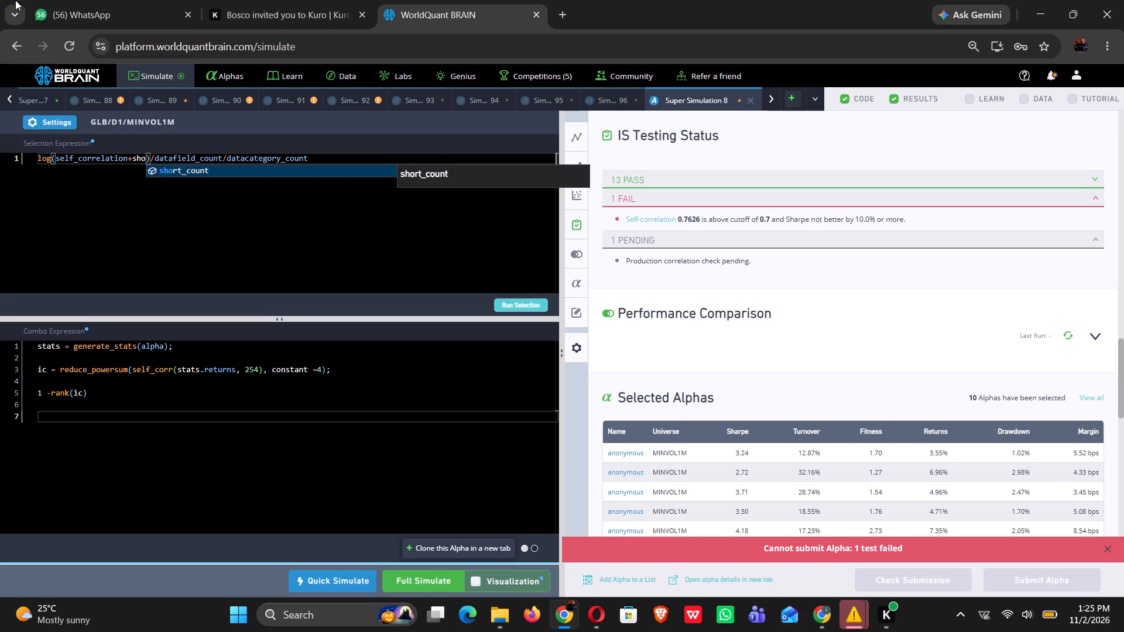
{"action": "left_click", "coordinate": [222, 171]}
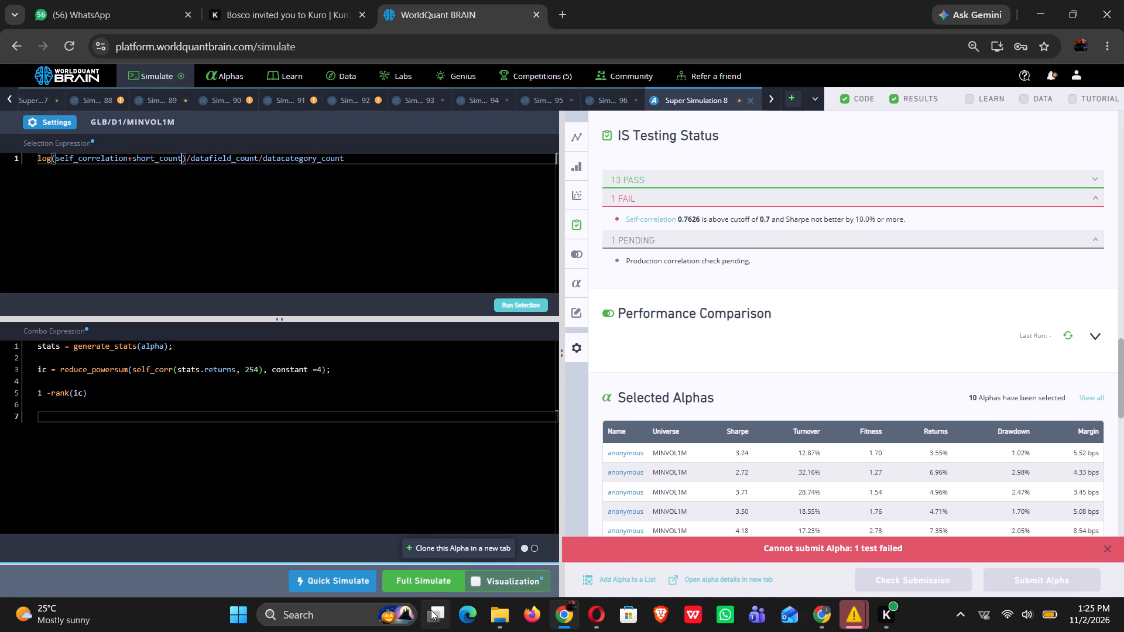
Run a full simulation of Super Simulation 8 with the edited selection expression.
{"action": "left_click", "coordinate": [436, 588]}
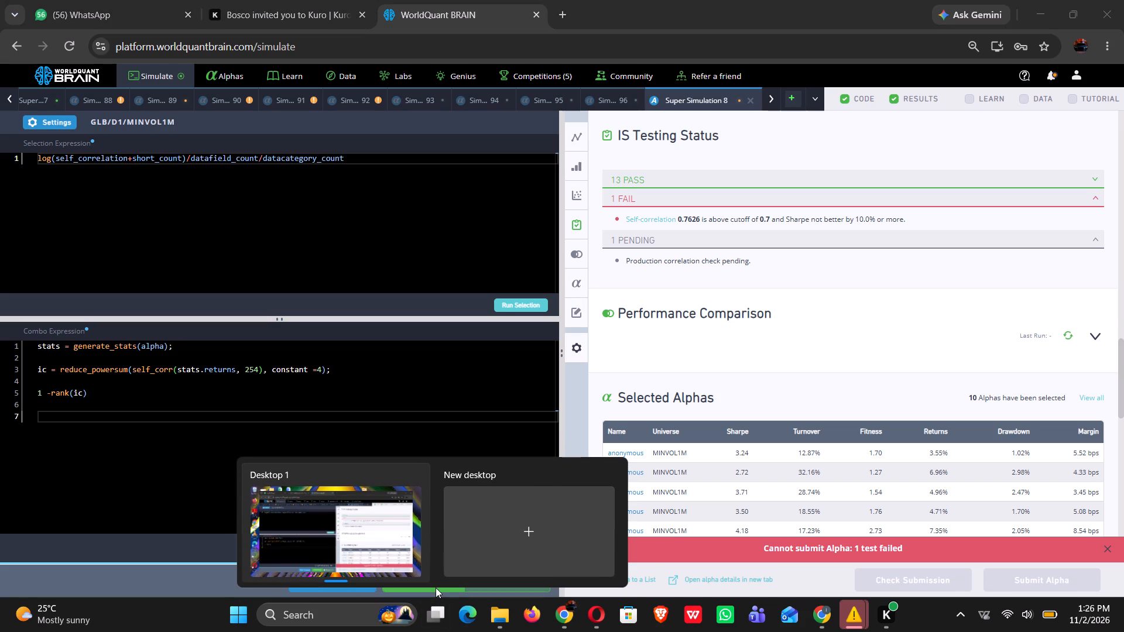
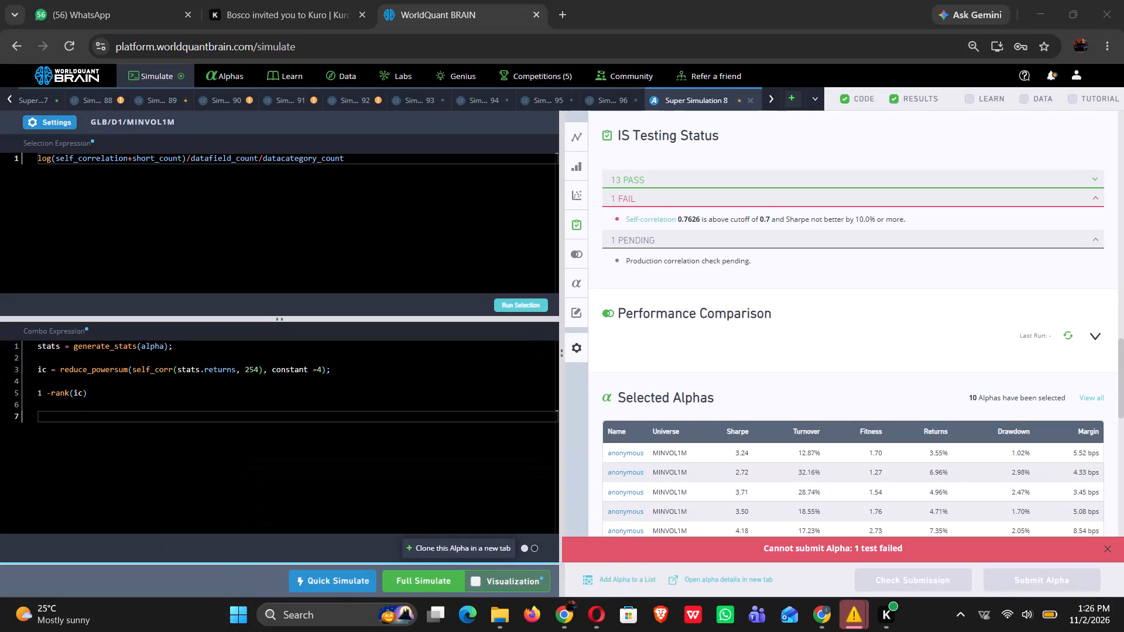
Start a full simulation of Super Simulation 8 using the selection expression log(self_correlation+short_count)/datafield_count/datacategory_count.
{"action": "left_click", "coordinate": [406, 596]}
{"action": "left_click", "coordinate": [429, 566]}
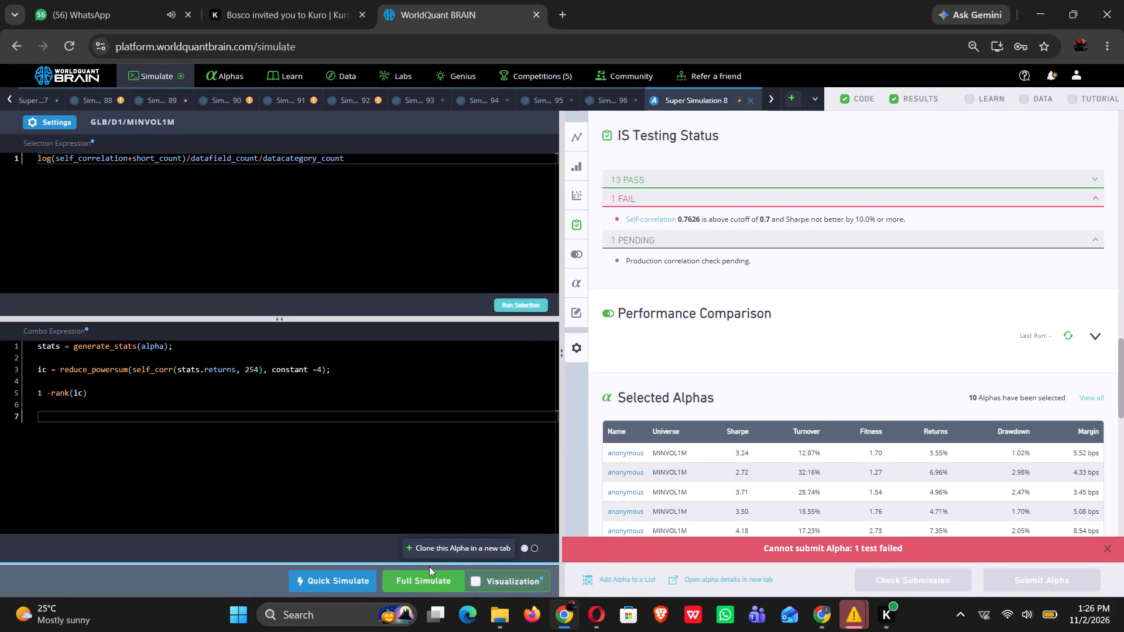
{"action": "left_click", "coordinate": [430, 579]}
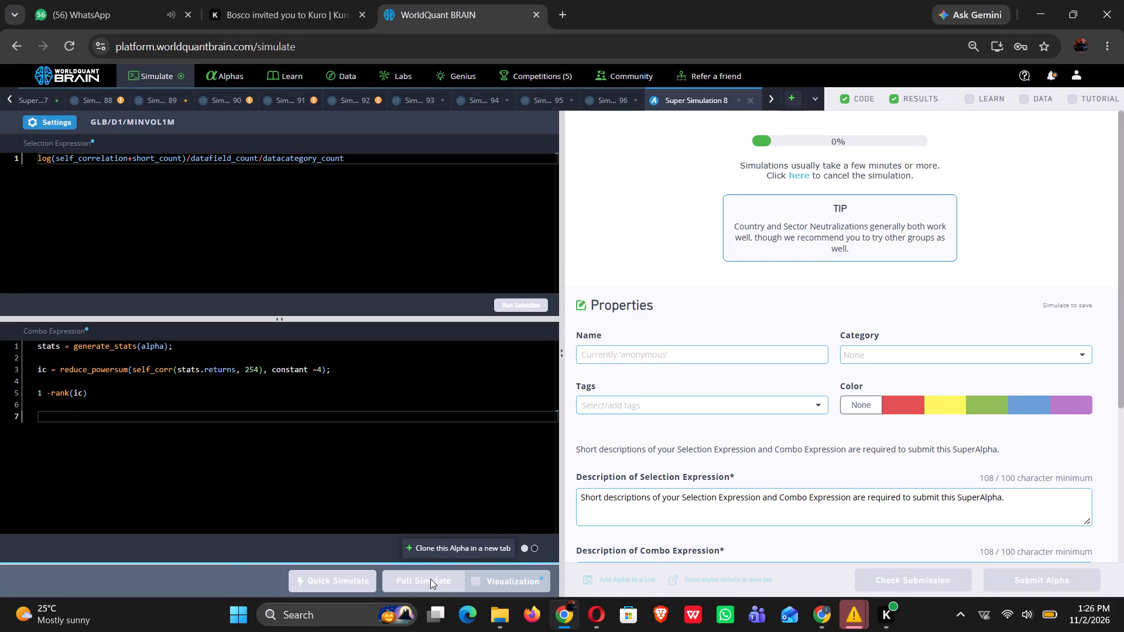
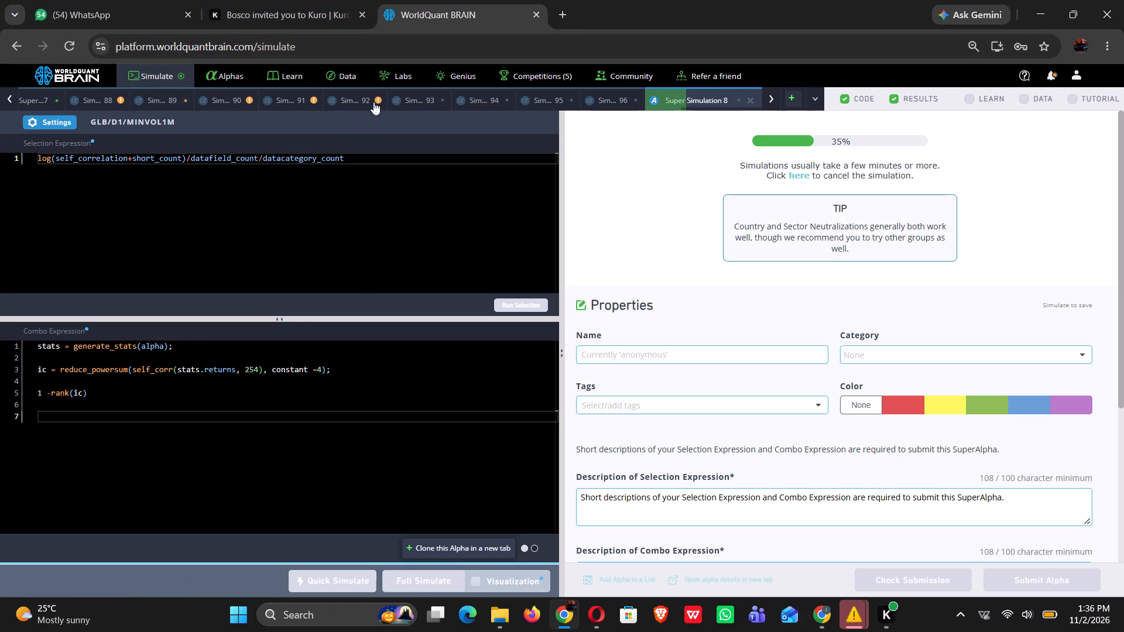
Open the list of submitted alphas and filter it to the GLB region.
{"action": "left_click", "coordinate": [217, 68]}
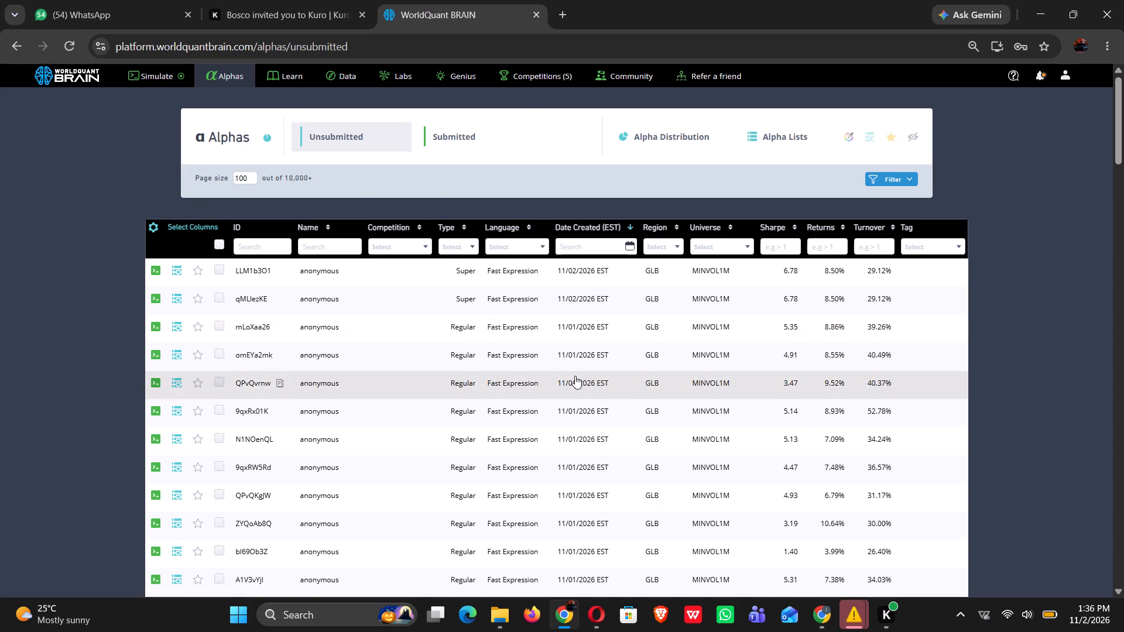
{"action": "left_click", "coordinate": [474, 139]}
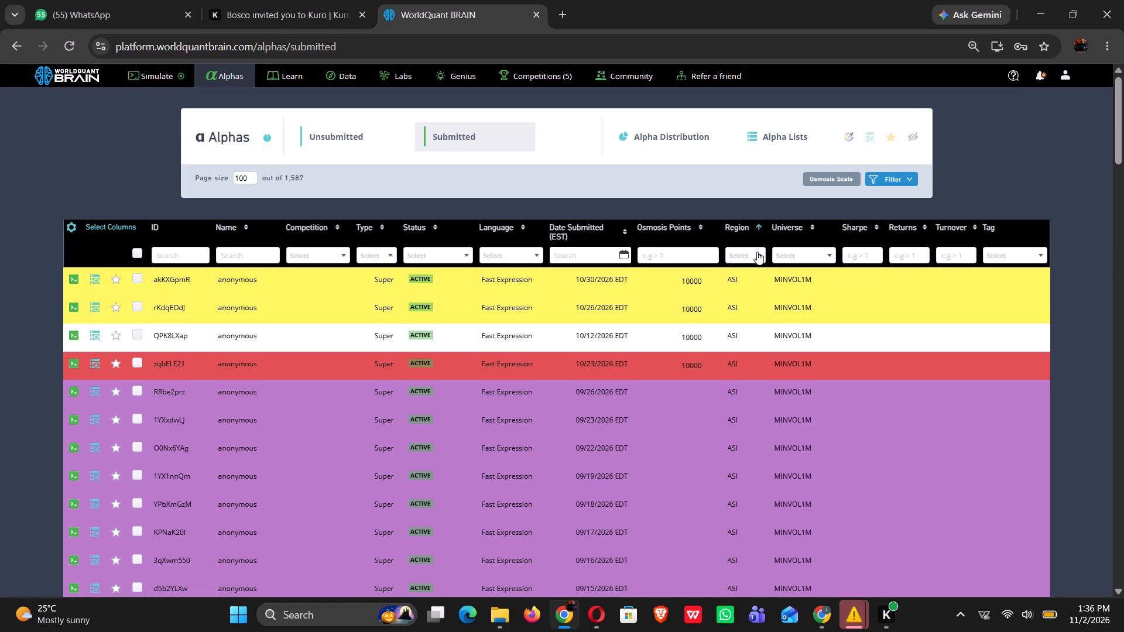
{"action": "left_click", "coordinate": [732, 252]}
{"action": "scroll", "coordinate": [737, 364], "scroll_direction": "down", "scroll_amount": 2}
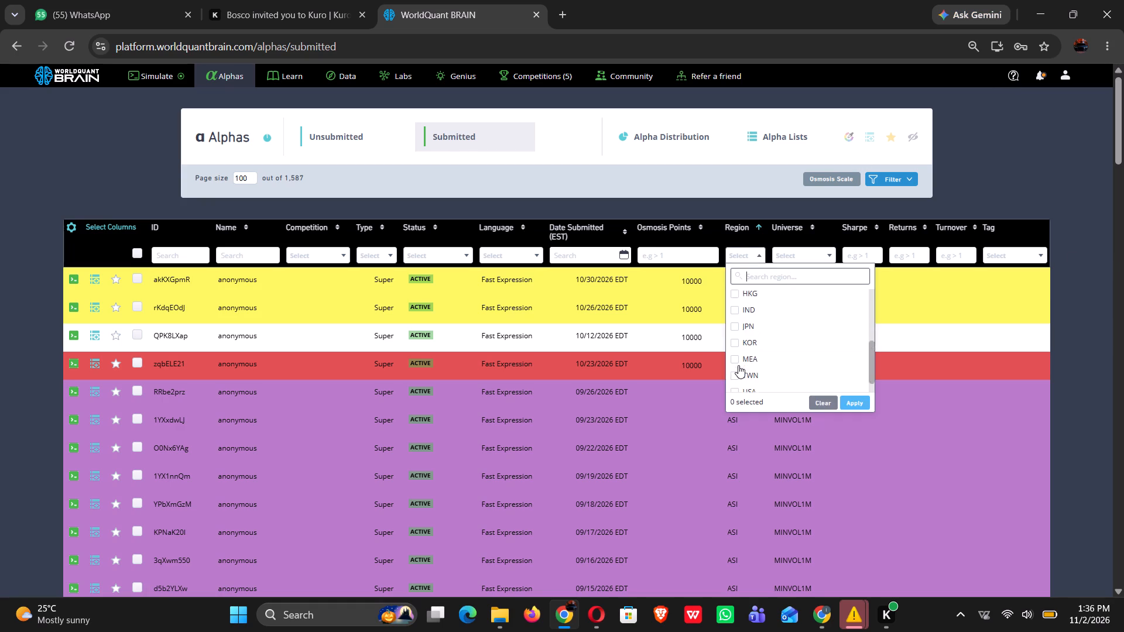
{"action": "scroll", "coordinate": [750, 344], "scroll_direction": "down", "scroll_amount": 4}
{"action": "scroll", "coordinate": [747, 298], "scroll_direction": "up", "scroll_amount": 1}
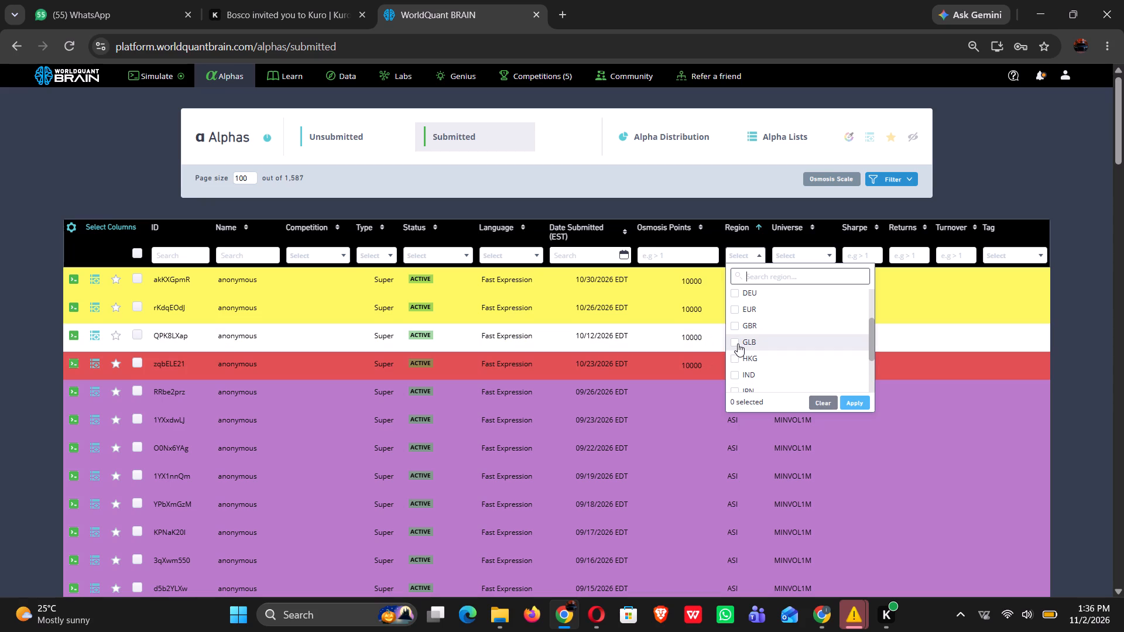
{"action": "left_click", "coordinate": [738, 344]}
{"action": "left_click", "coordinate": [856, 403]}
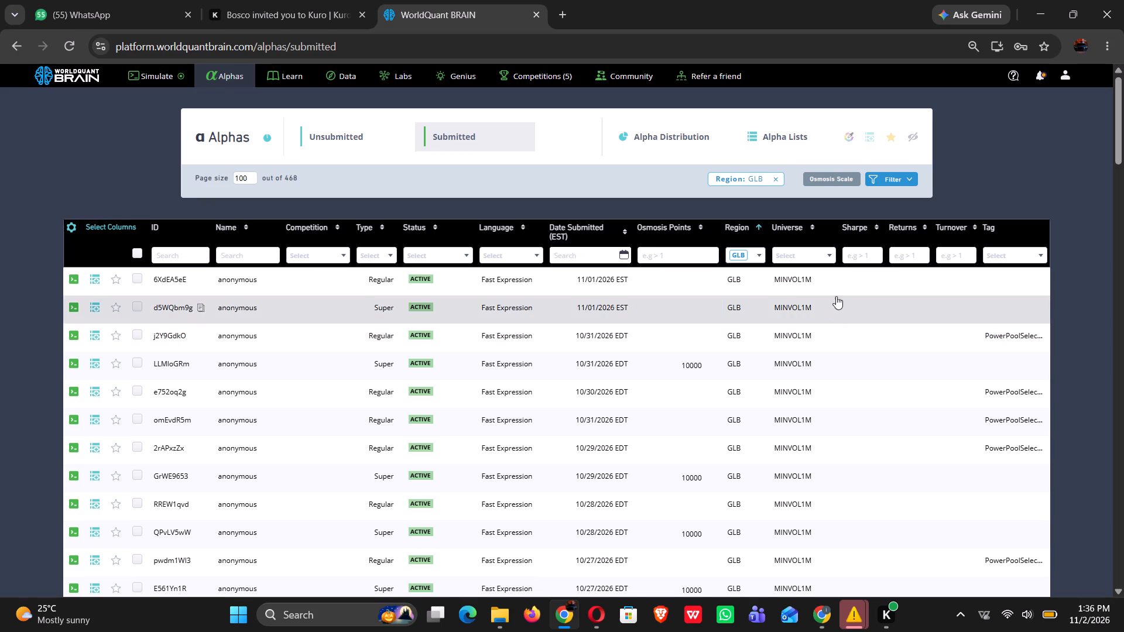
Open the submitted regular GLB alpha 6XdEA5eE and clone it for simulation.
{"action": "left_click", "coordinate": [844, 274]}
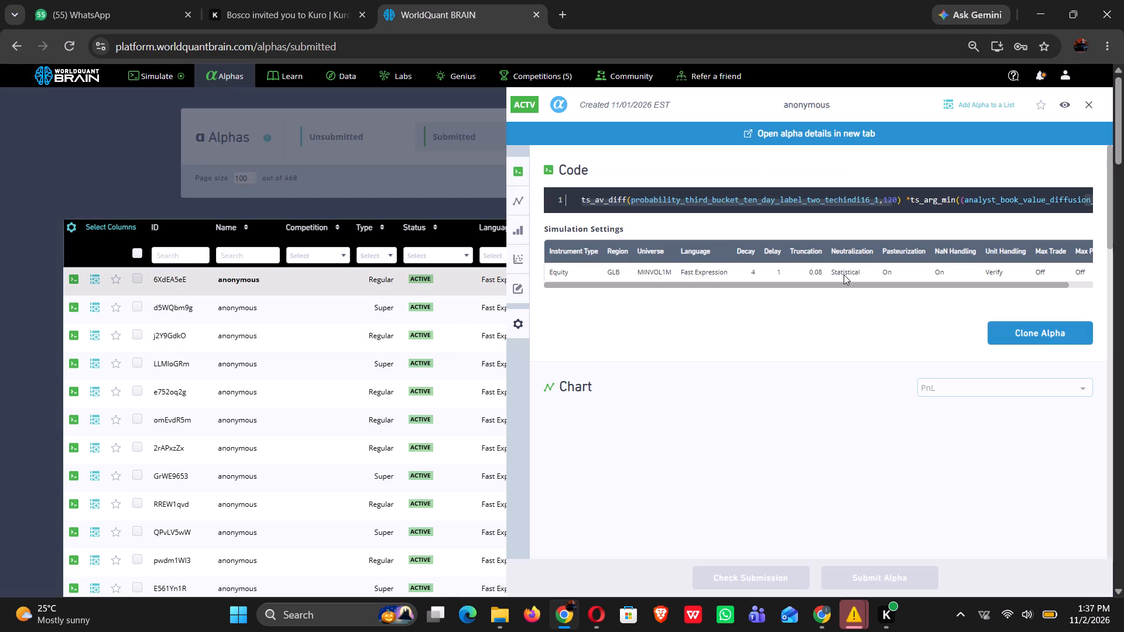
{"action": "left_click", "coordinate": [1046, 325]}
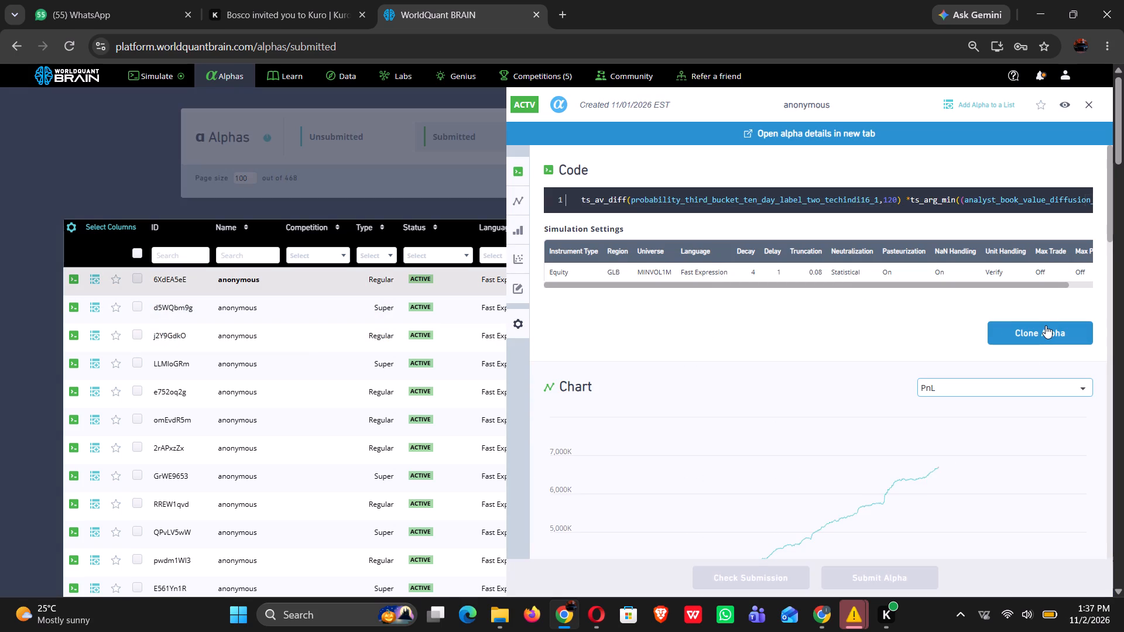
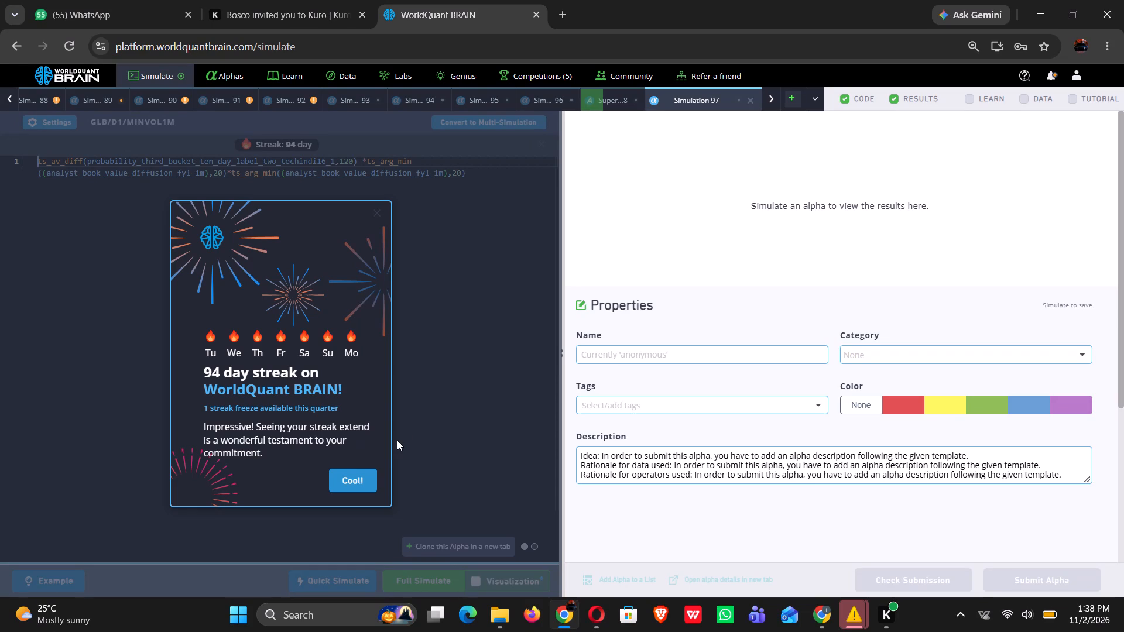
Dismiss the 94 day streak pop-up covering the cloned alpha's code in Simulation 97.
{"action": "left_click", "coordinate": [361, 472]}
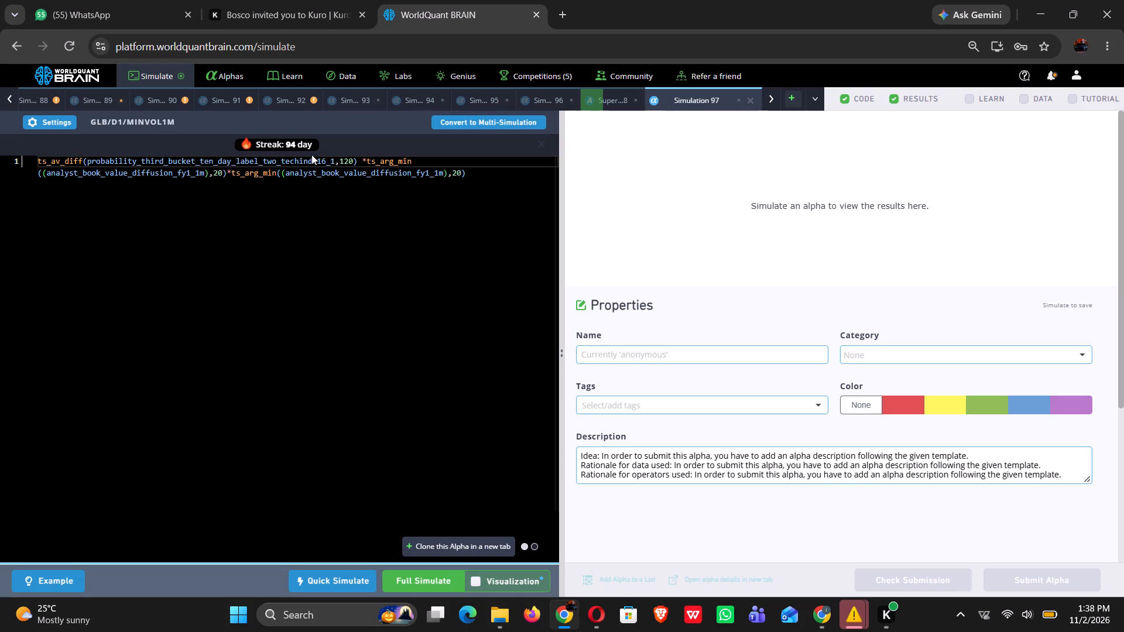
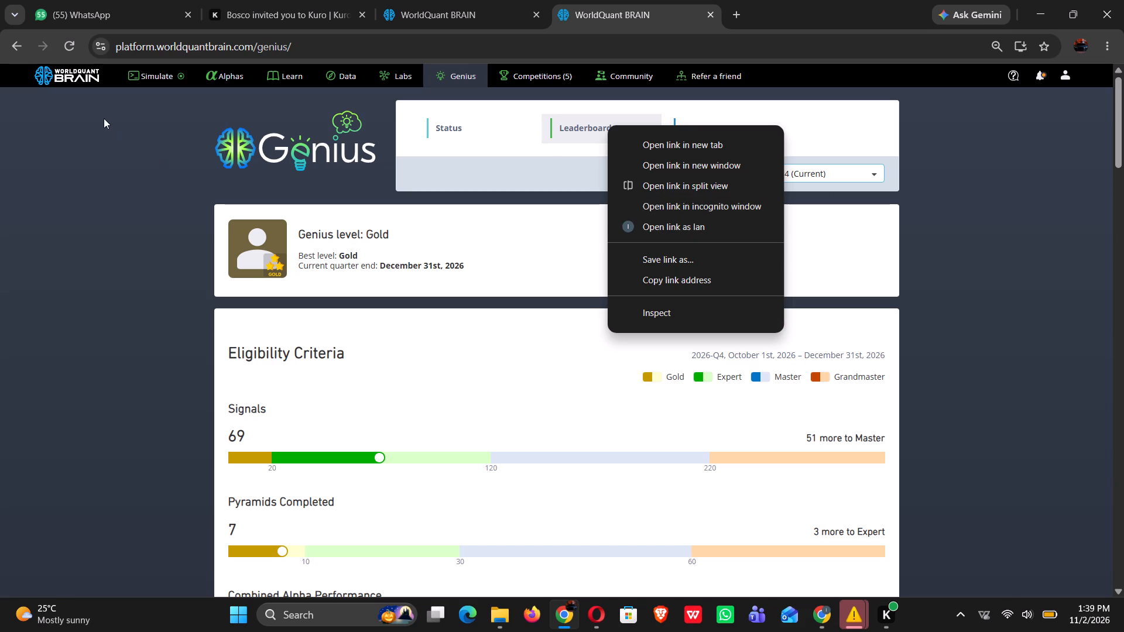
Open the GLB delay-1 Insiders datasets from the pyramid alpha distribution on the Genius page.
{"action": "left_click", "coordinate": [97, 143]}
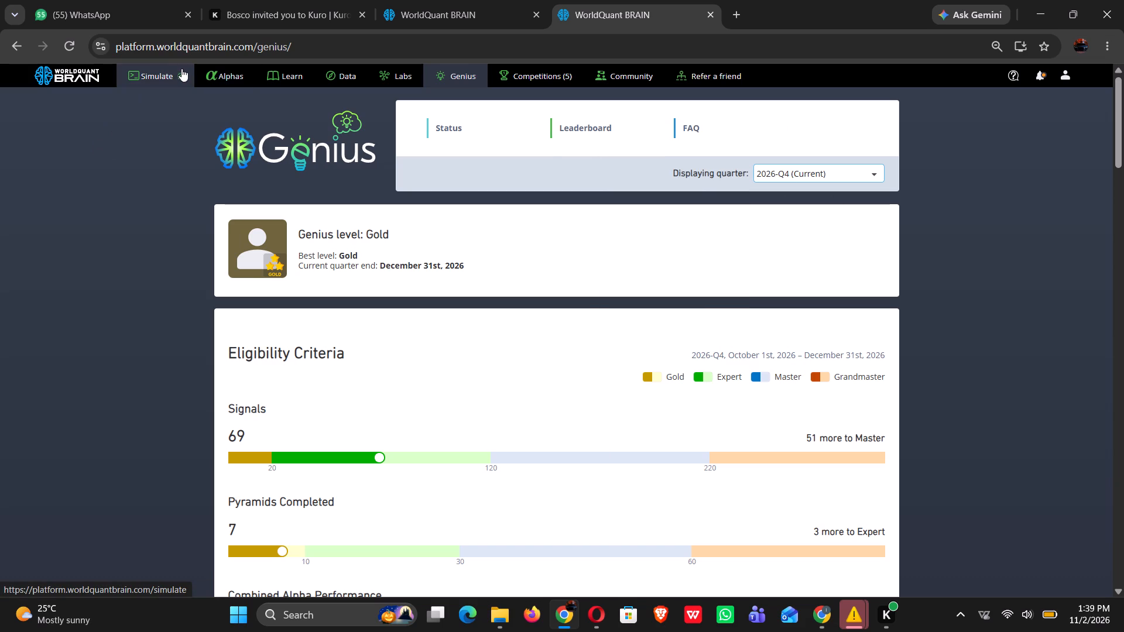
{"action": "scroll", "coordinate": [499, 468], "scroll_direction": "down", "scroll_amount": 5}
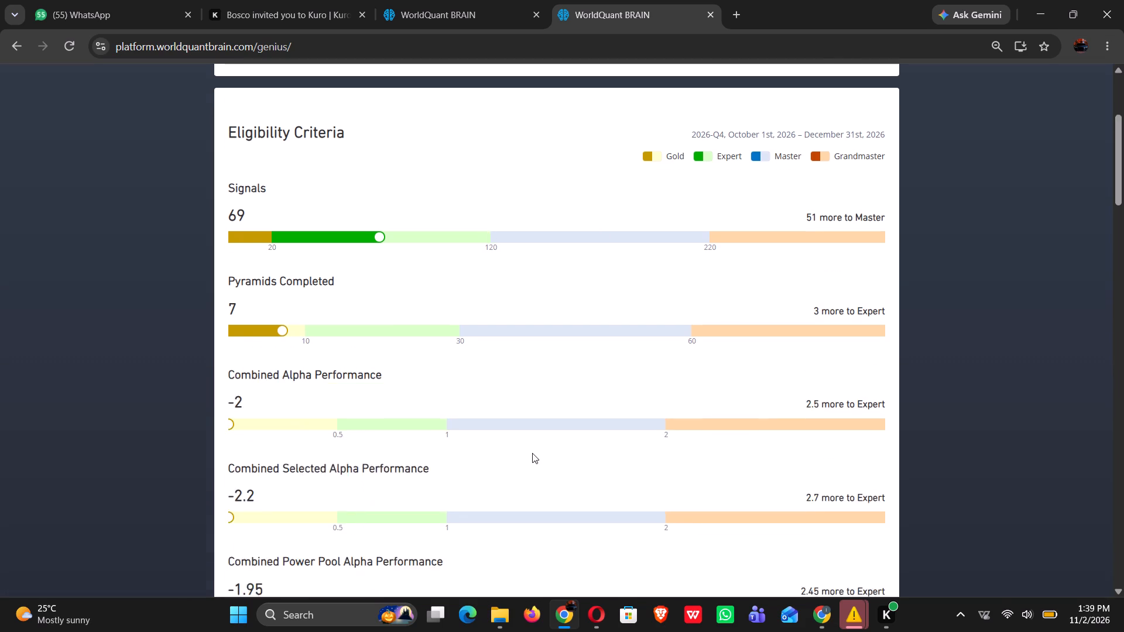
{"action": "scroll", "coordinate": [532, 453], "scroll_direction": "down", "scroll_amount": 9}
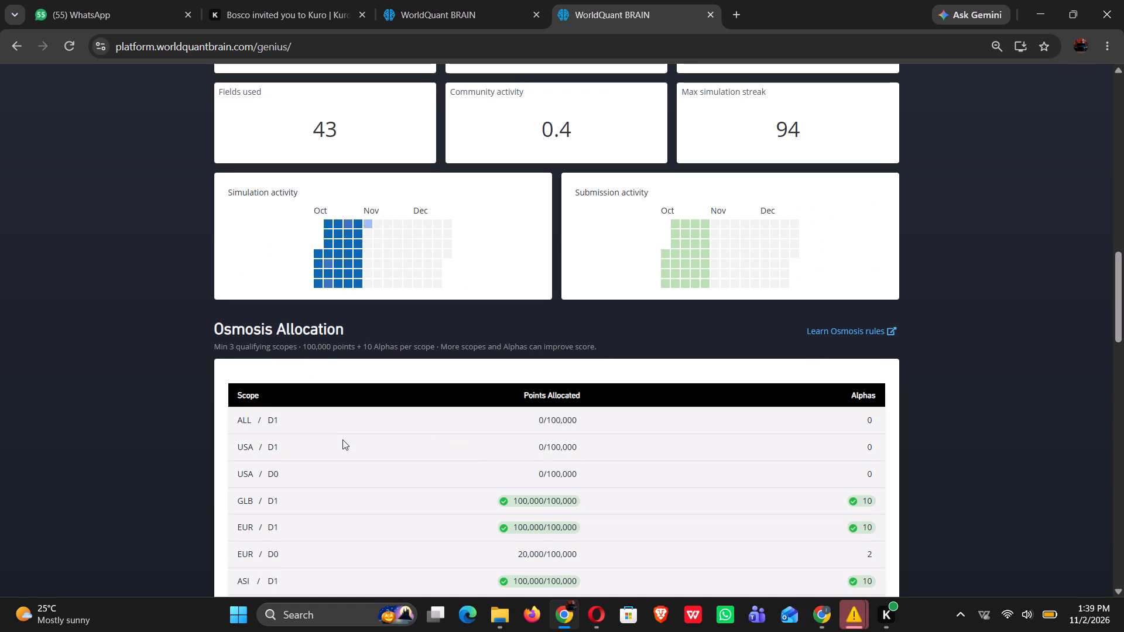
{"action": "scroll", "coordinate": [392, 487], "scroll_direction": "down", "scroll_amount": 12}
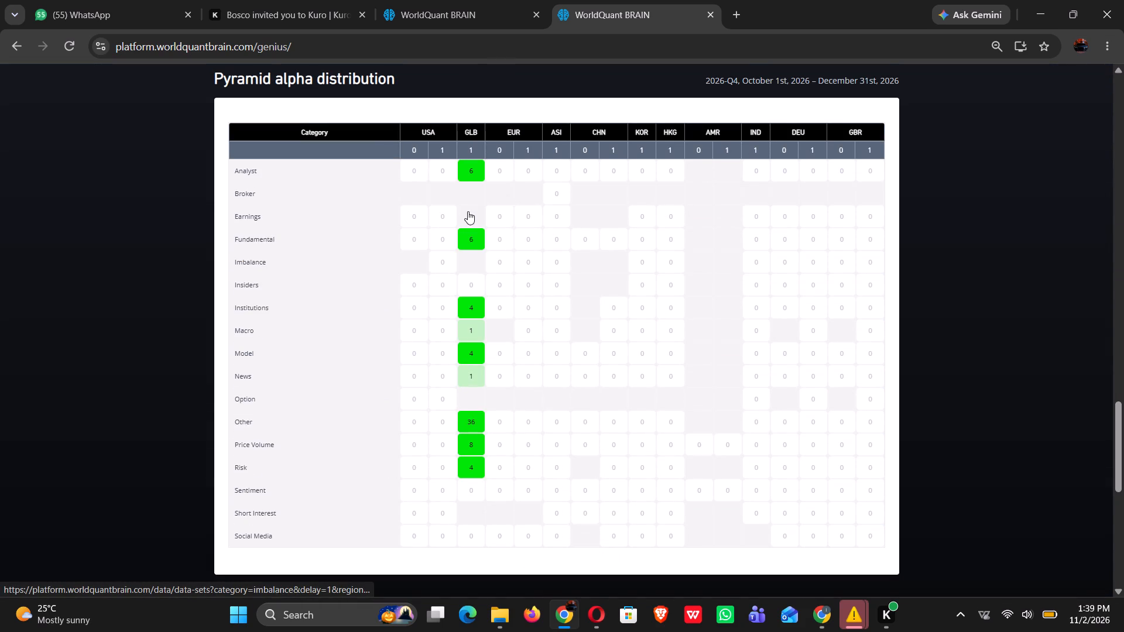
{"action": "left_click", "coordinate": [472, 281]}
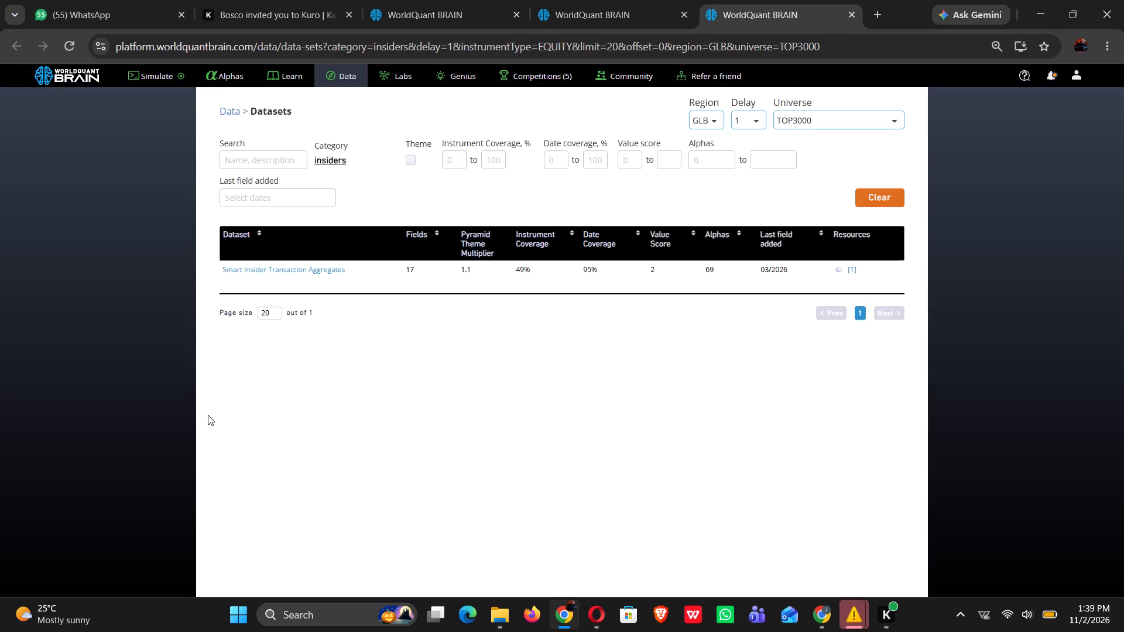
Copy the directional_indicator field name from the Smart Insider Transaction Aggregates dataset.
{"action": "left_click", "coordinate": [329, 270]}
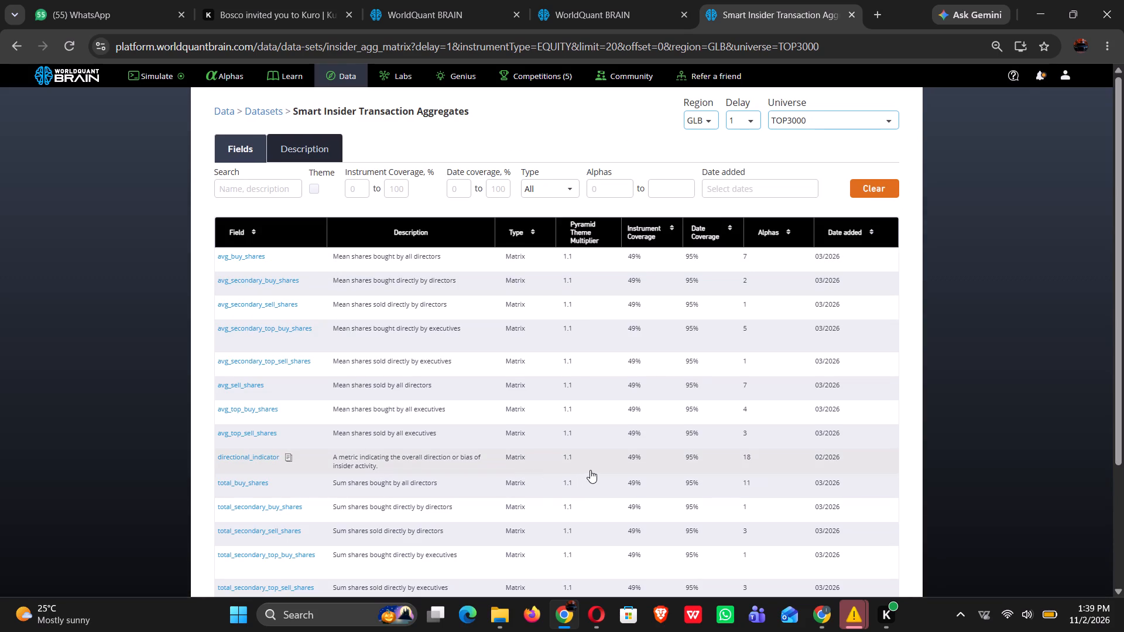
{"action": "left_click", "coordinate": [287, 456]}
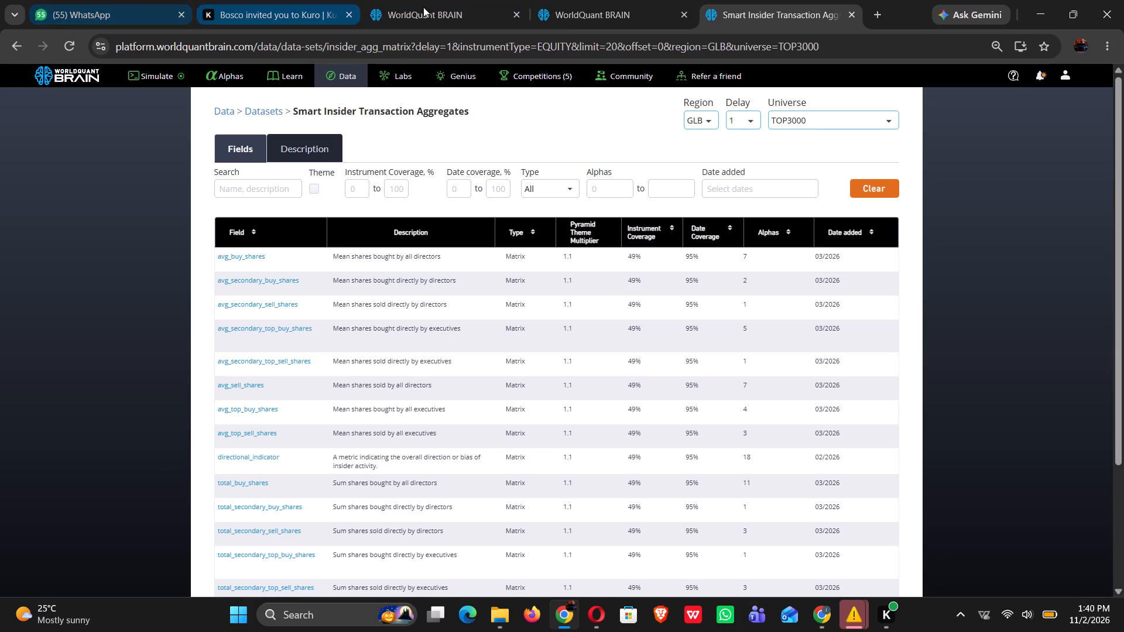
Replace both analyst_book_value_diffusion_fy1_1m fields in Simulation 97's expression with directional_indicator.
{"action": "left_click", "coordinate": [483, 2]}
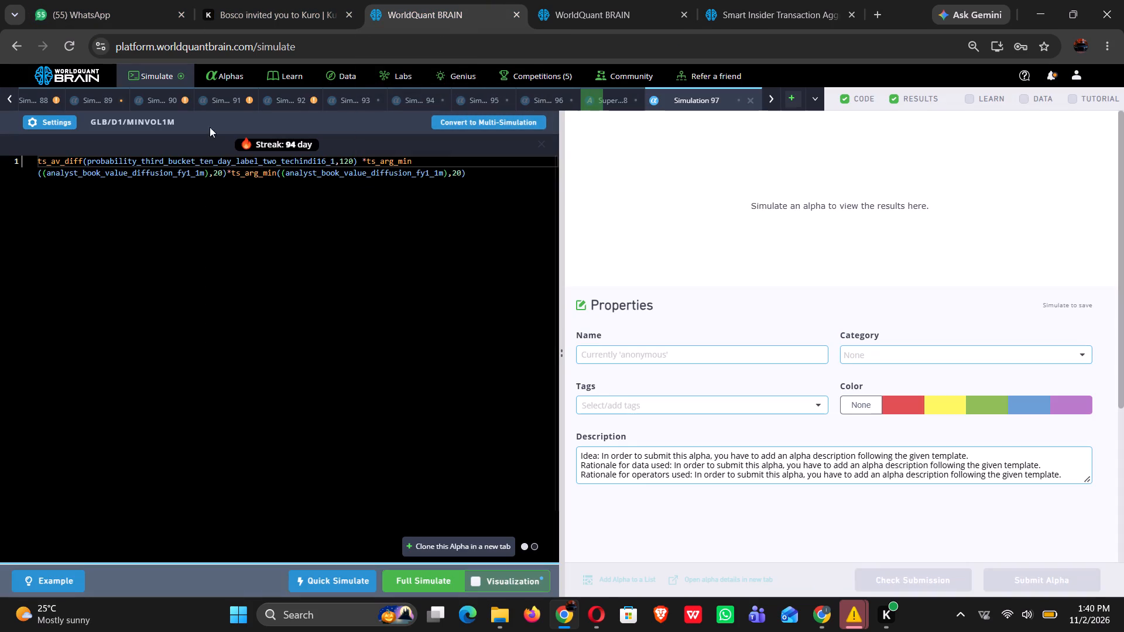
{"action": "left_click_drag", "start_coordinate": [203, 177], "coordinate": [190, 174]}
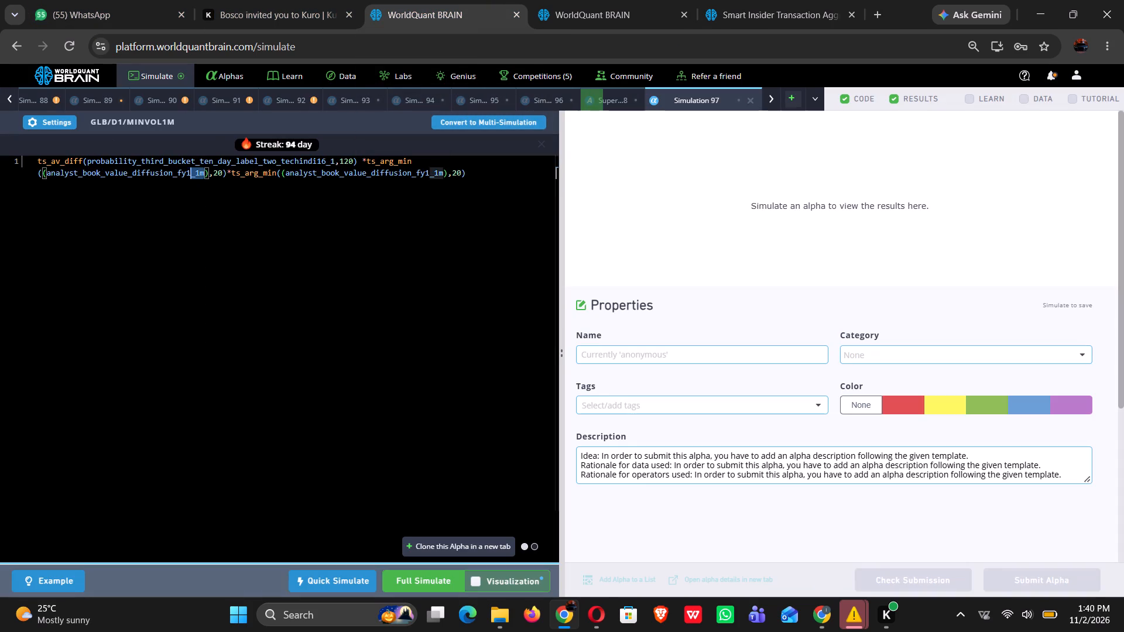
{"action": "left_click_drag", "start_coordinate": [190, 174], "coordinate": [50, 177]}
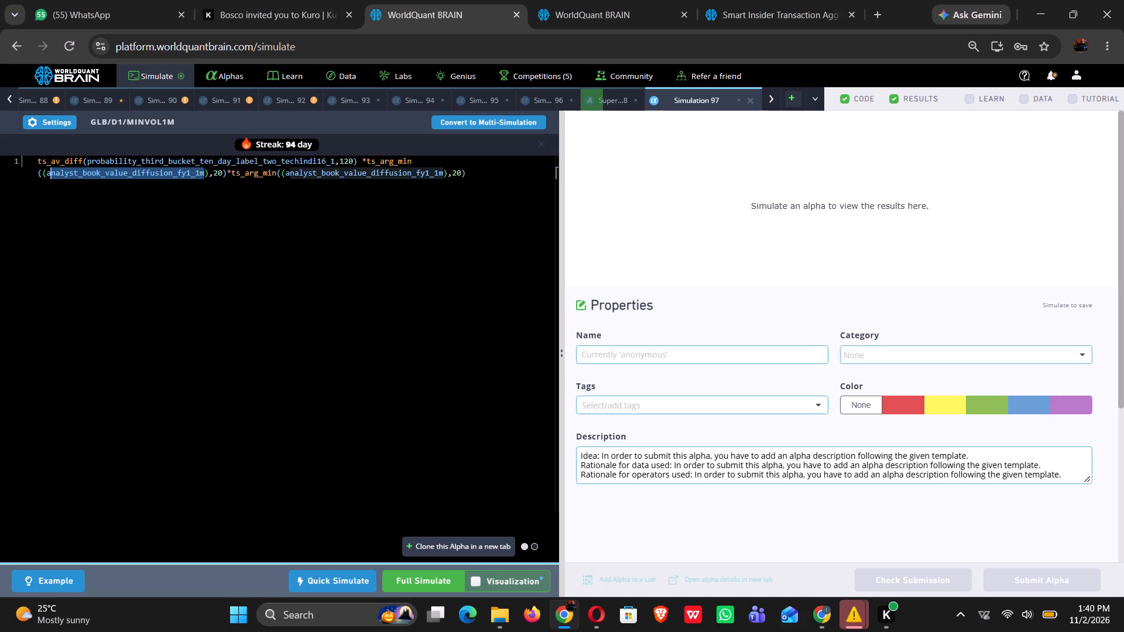
{"action": "left_click_drag", "start_coordinate": [50, 177], "coordinate": [46, 177]}
{"action": "key", "text": "BackSpace"}
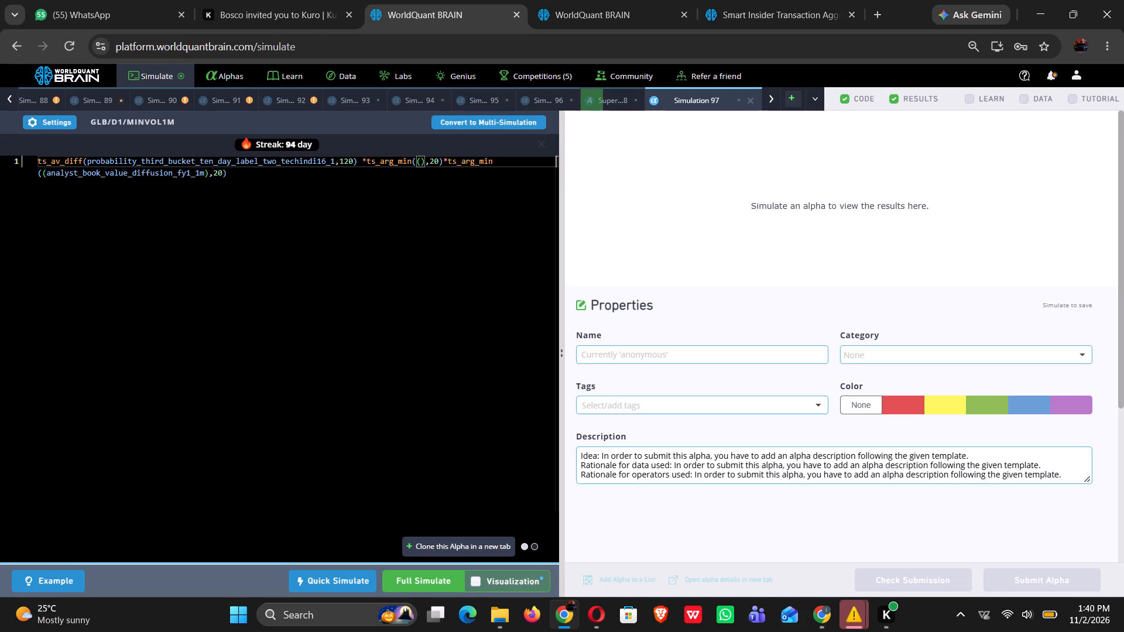
{"action": "key", "text": "ctrl+v"}
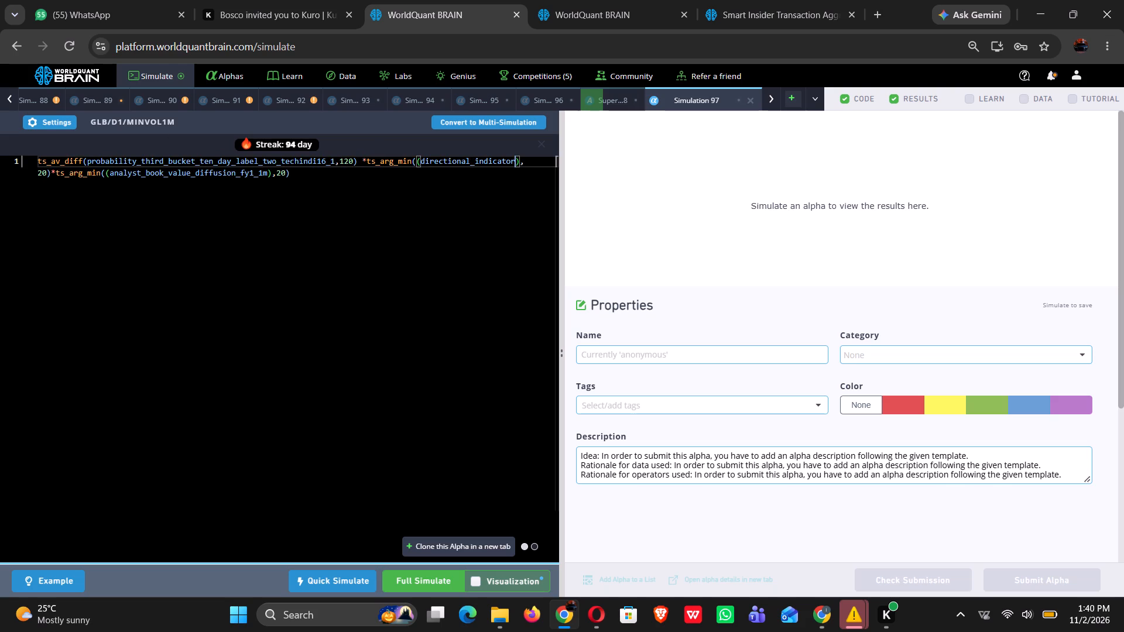
{"action": "left_click_drag", "start_coordinate": [266, 172], "coordinate": [145, 187]}
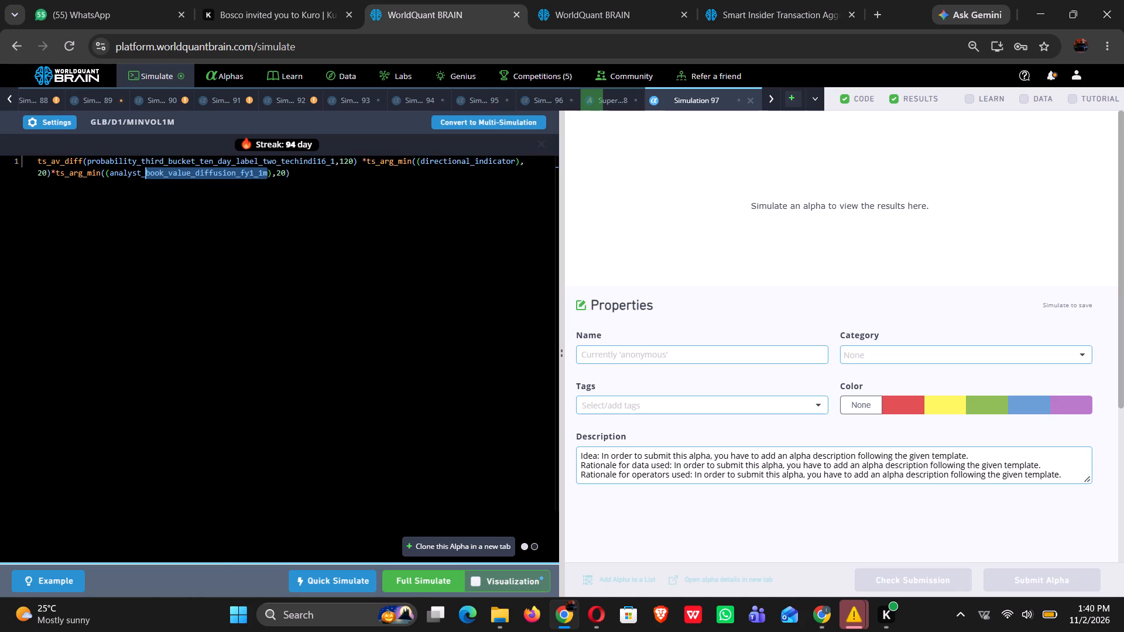
{"action": "left_click_drag", "start_coordinate": [145, 187], "coordinate": [110, 173]}
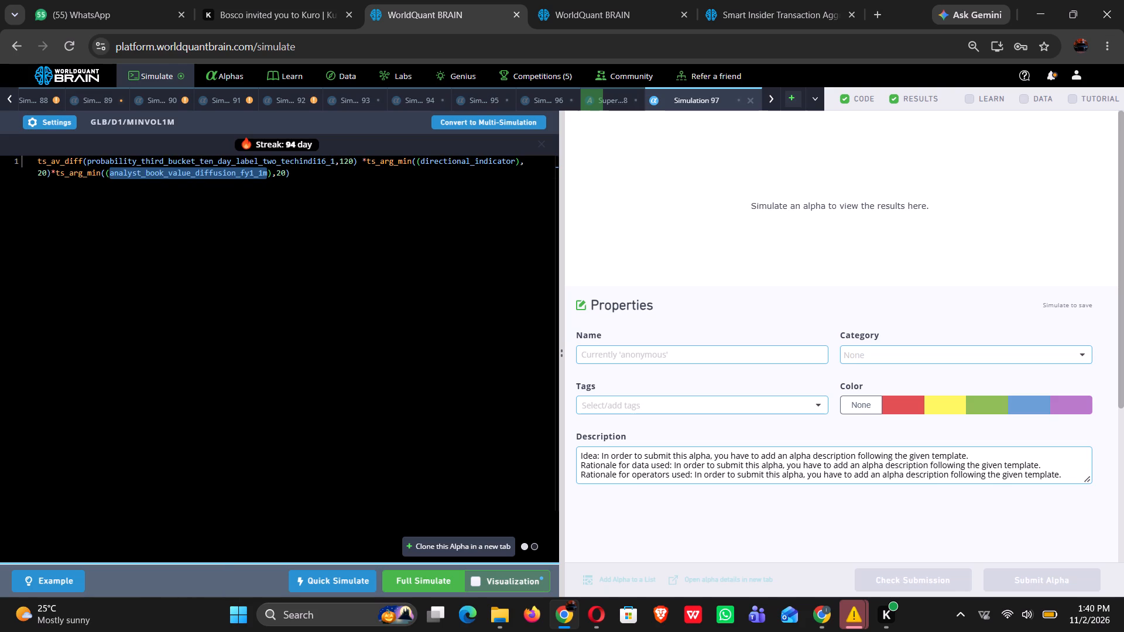
{"action": "key", "text": "BackSpace"}
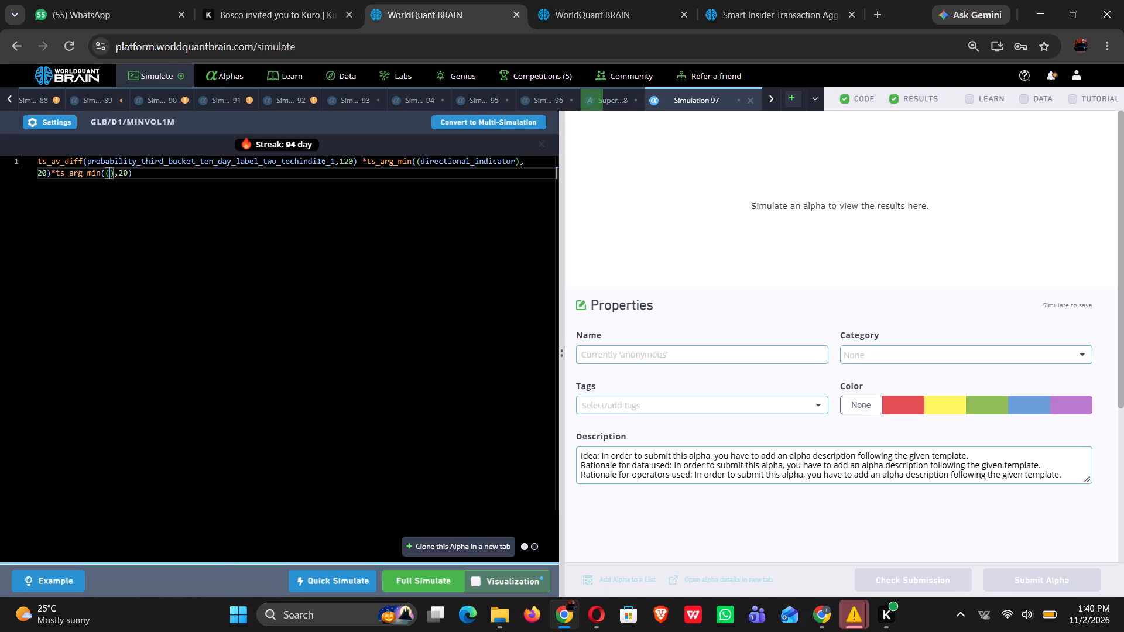
{"action": "key", "text": "ctrl+v"}
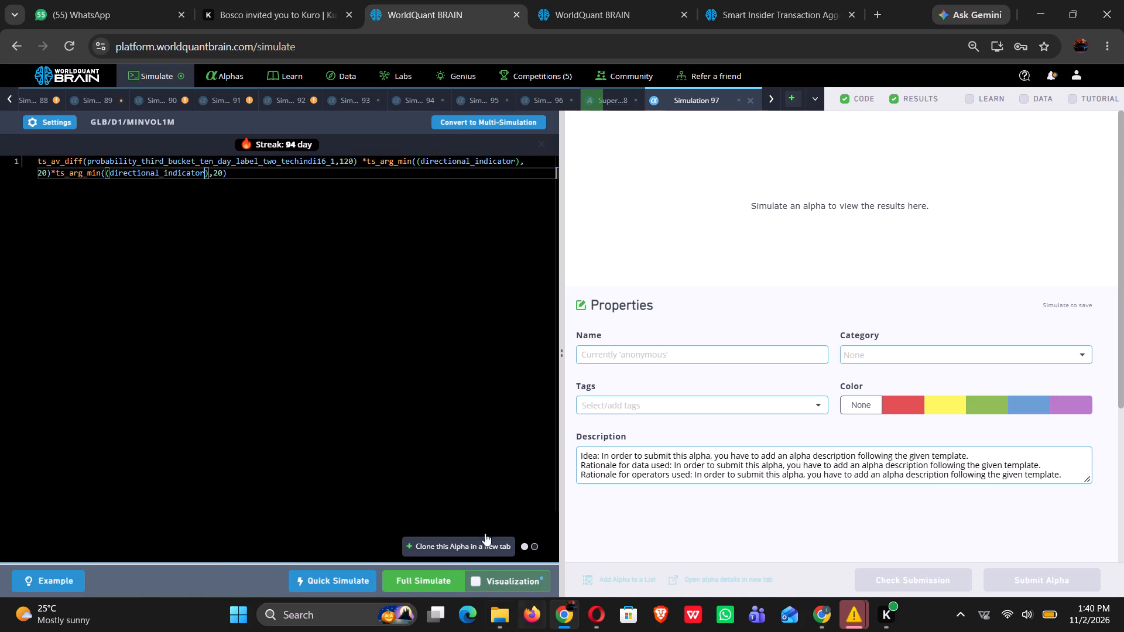
Run a full simulation of the edited alpha in Simulation 97.
{"action": "left_click", "coordinate": [433, 582]}
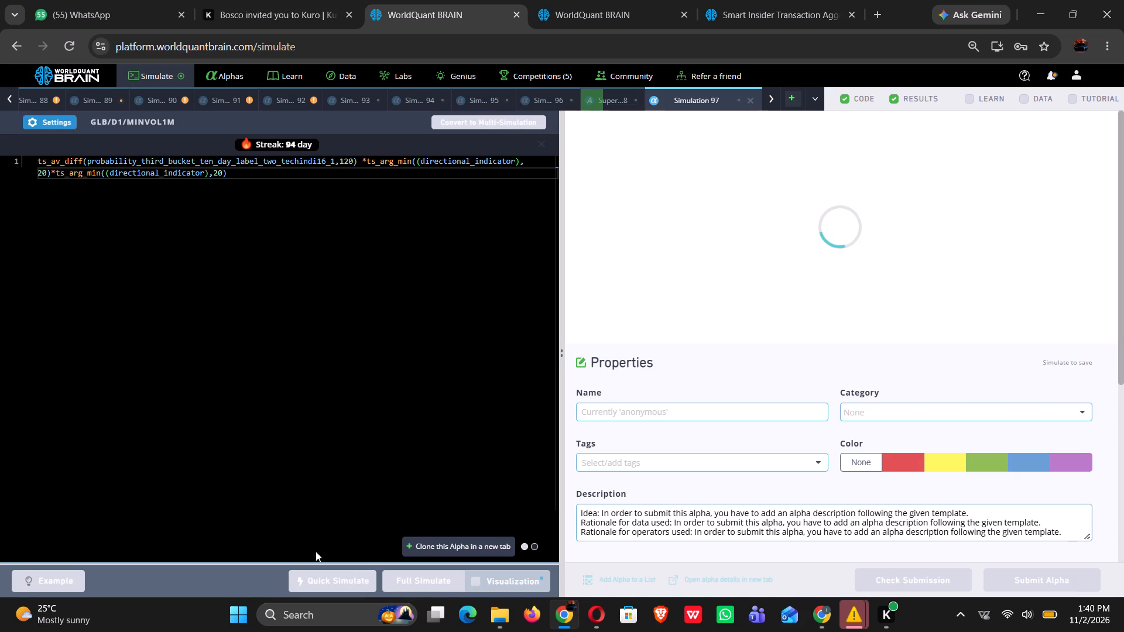
Clone the directional_indicator alpha, set the clone's neutralization to RAM and run its full simulation.
{"action": "left_click", "coordinate": [472, 548]}
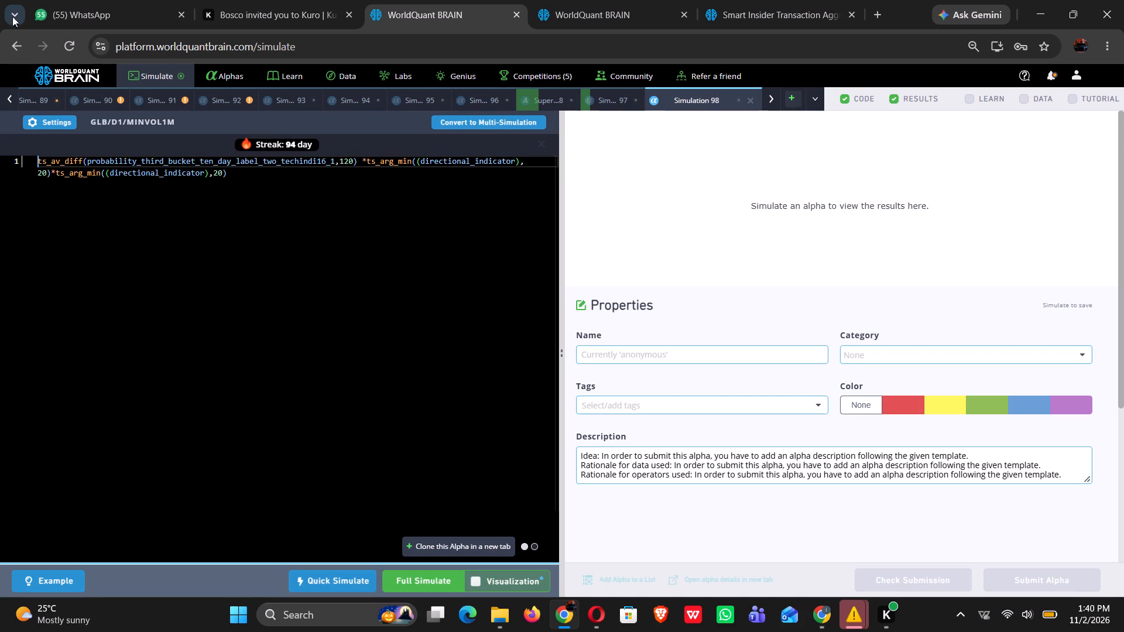
{"action": "left_click", "coordinate": [47, 119]}
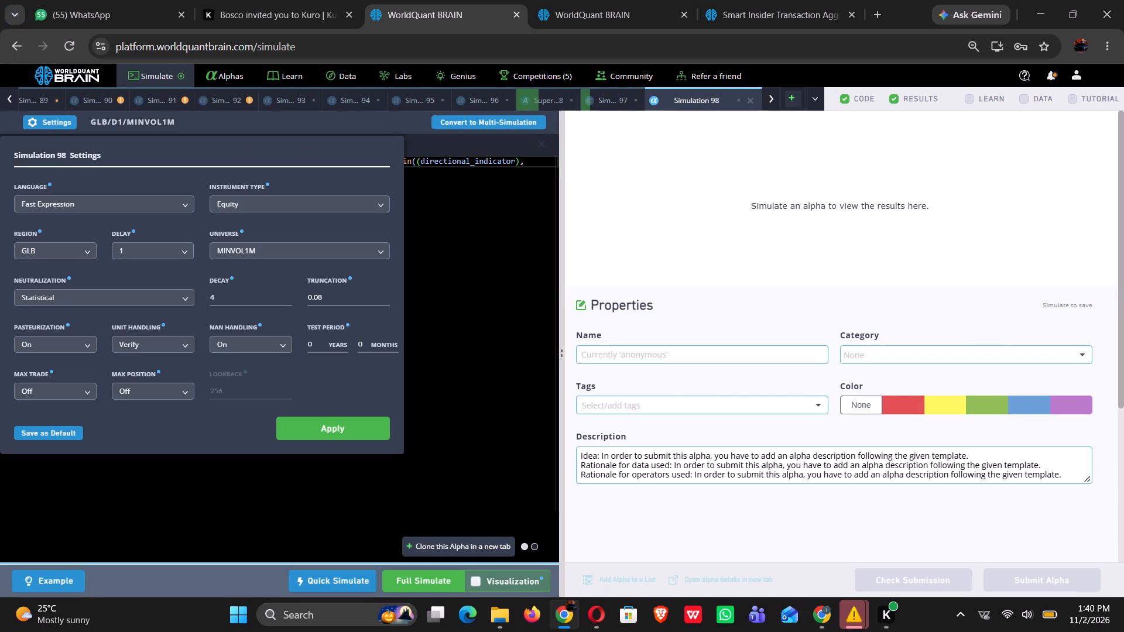
{"action": "left_click", "coordinate": [121, 297]}
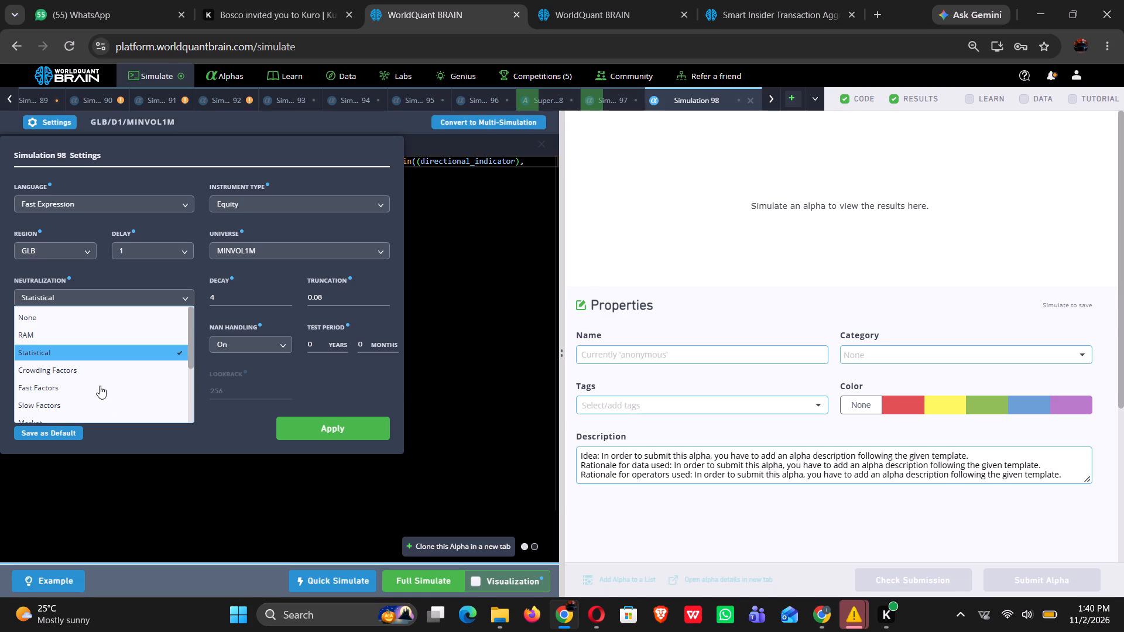
{"action": "left_click", "coordinate": [87, 330]}
{"action": "left_click", "coordinate": [303, 433]}
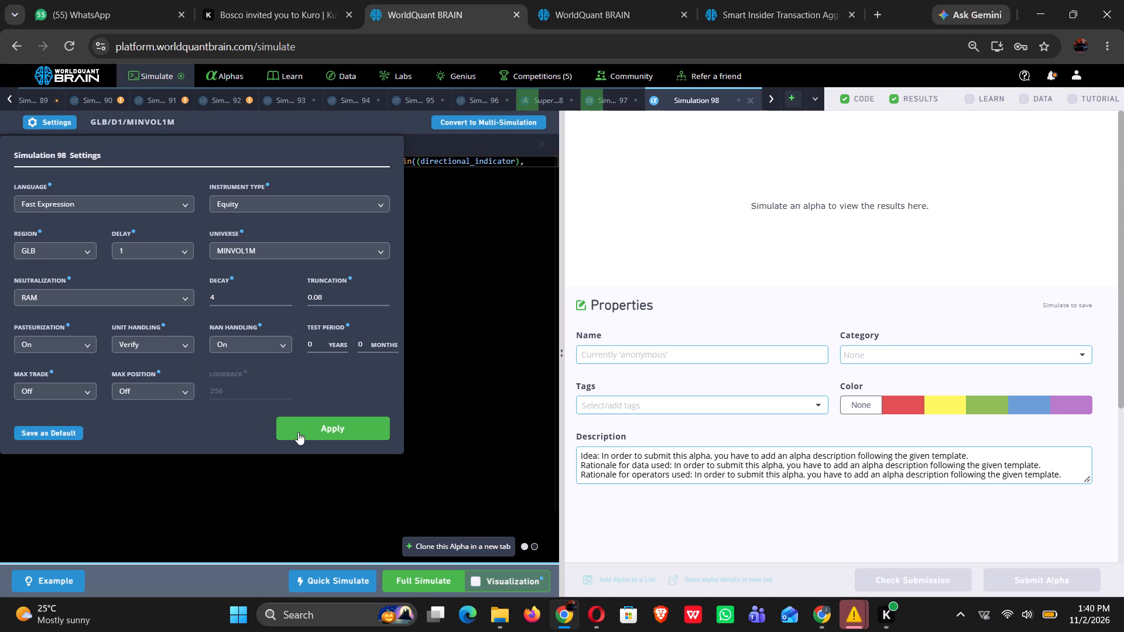
{"action": "left_click", "coordinate": [419, 586]}
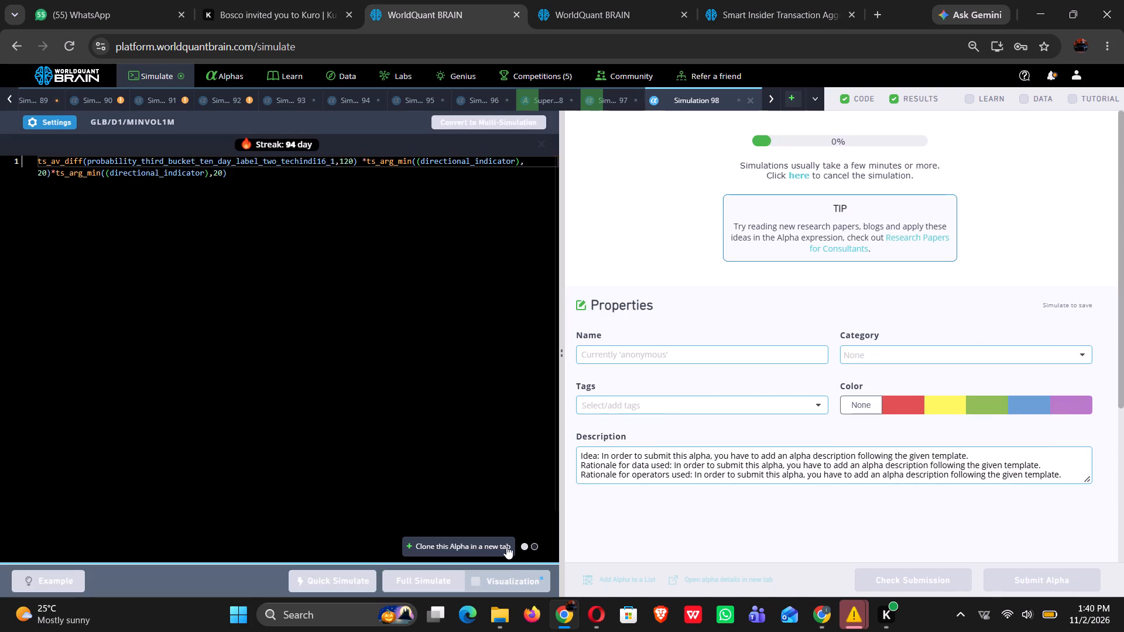
Clone the RAM-neutralized alpha, set the clone's neutralization to Crowding Factors and run its full simulation.
{"action": "left_click", "coordinate": [479, 544]}
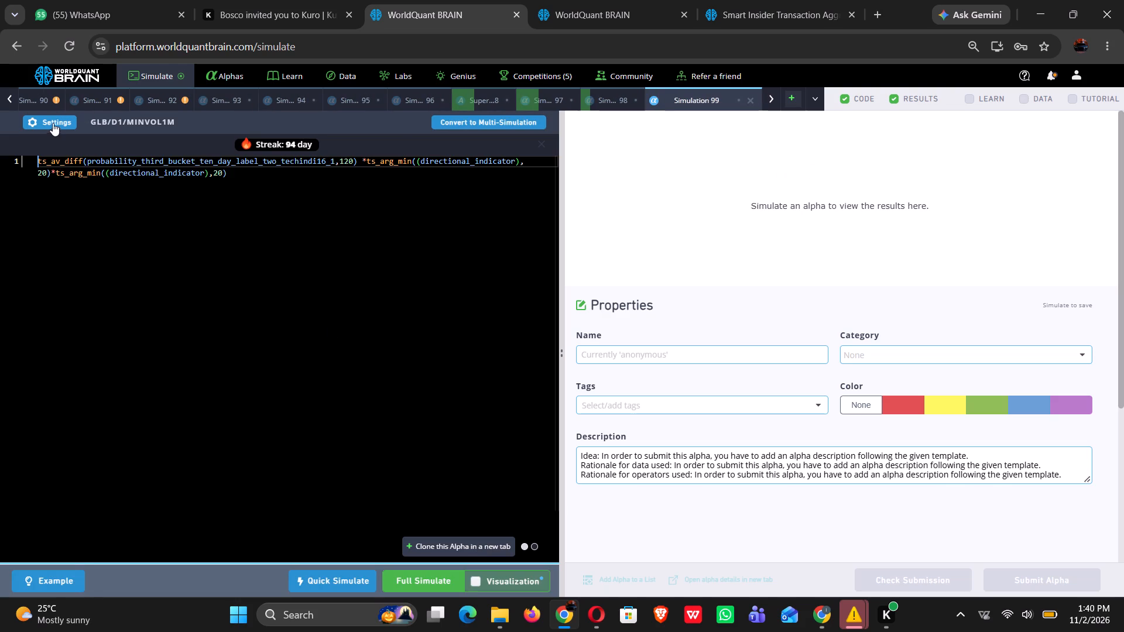
{"action": "left_click", "coordinate": [52, 124]}
{"action": "left_click", "coordinate": [138, 300]}
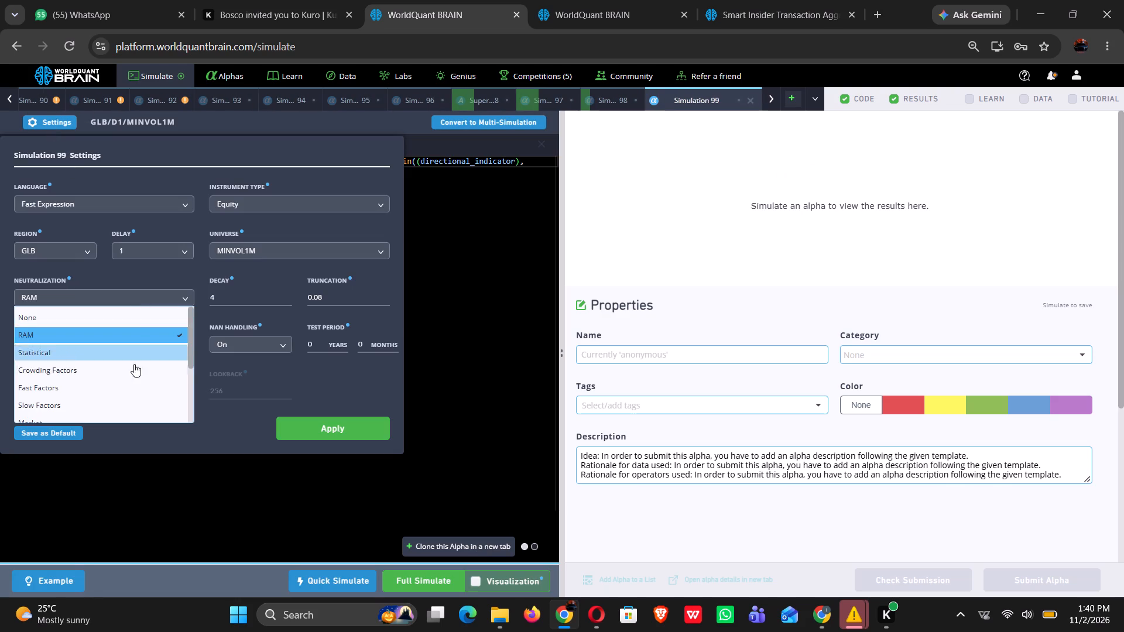
{"action": "left_click", "coordinate": [115, 365]}
{"action": "left_click", "coordinate": [372, 431]}
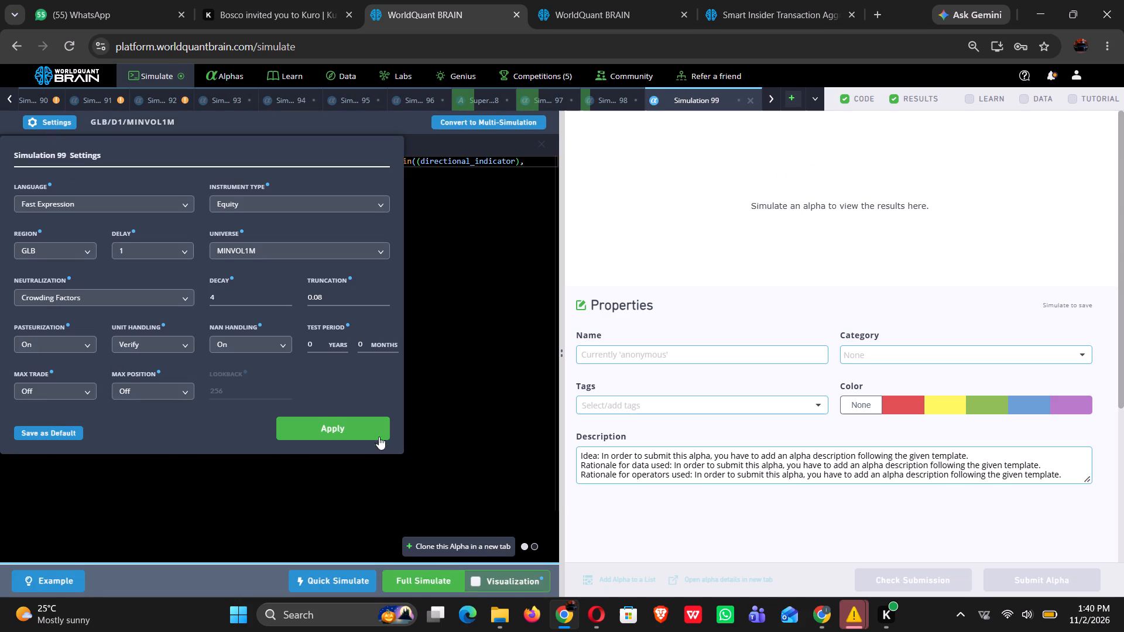
{"action": "left_click", "coordinate": [423, 582]}
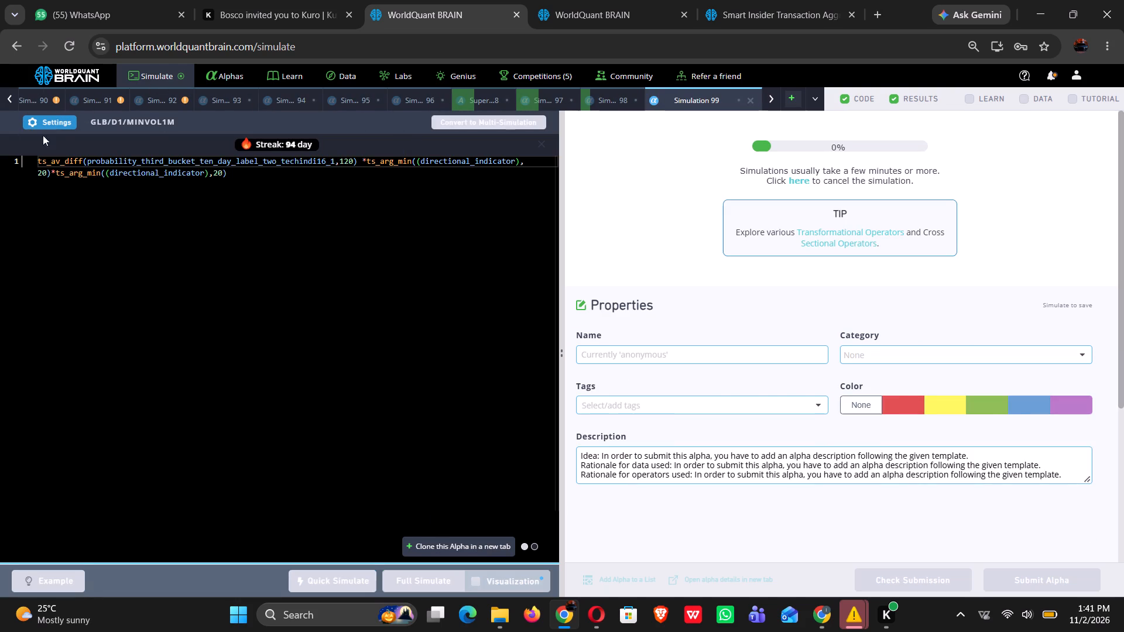
Set Simulation 99's neutralization to Fast Factors, clone the alpha with that setting and run the clone's full simulation.
{"action": "left_click", "coordinate": [54, 126]}
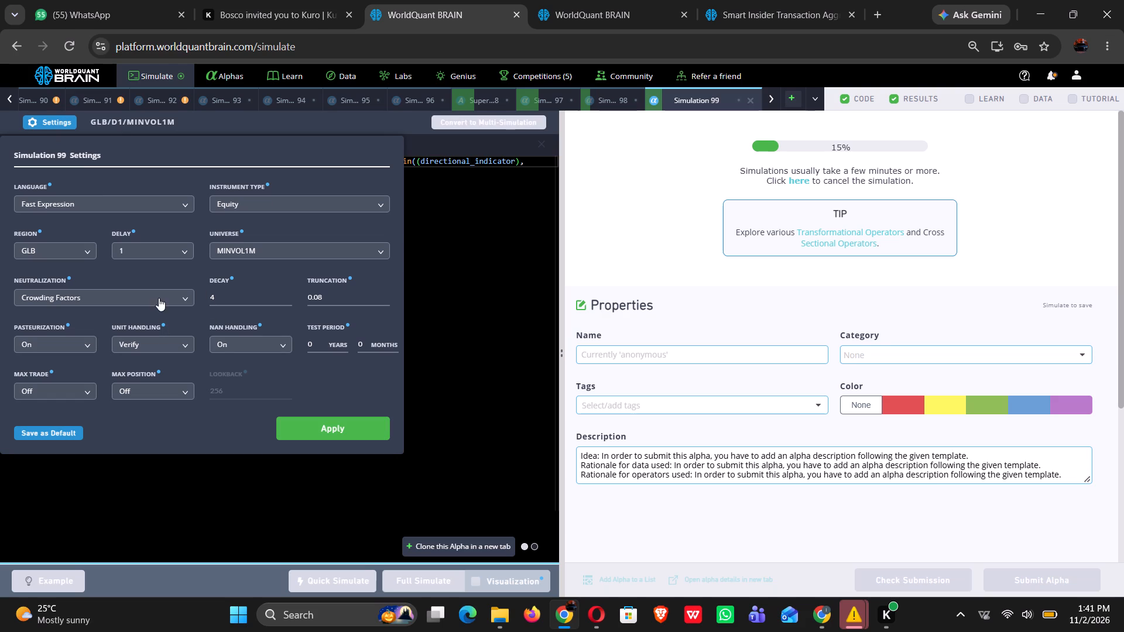
{"action": "left_click", "coordinate": [157, 296]}
{"action": "left_click", "coordinate": [118, 386]}
{"action": "left_click", "coordinate": [349, 424]}
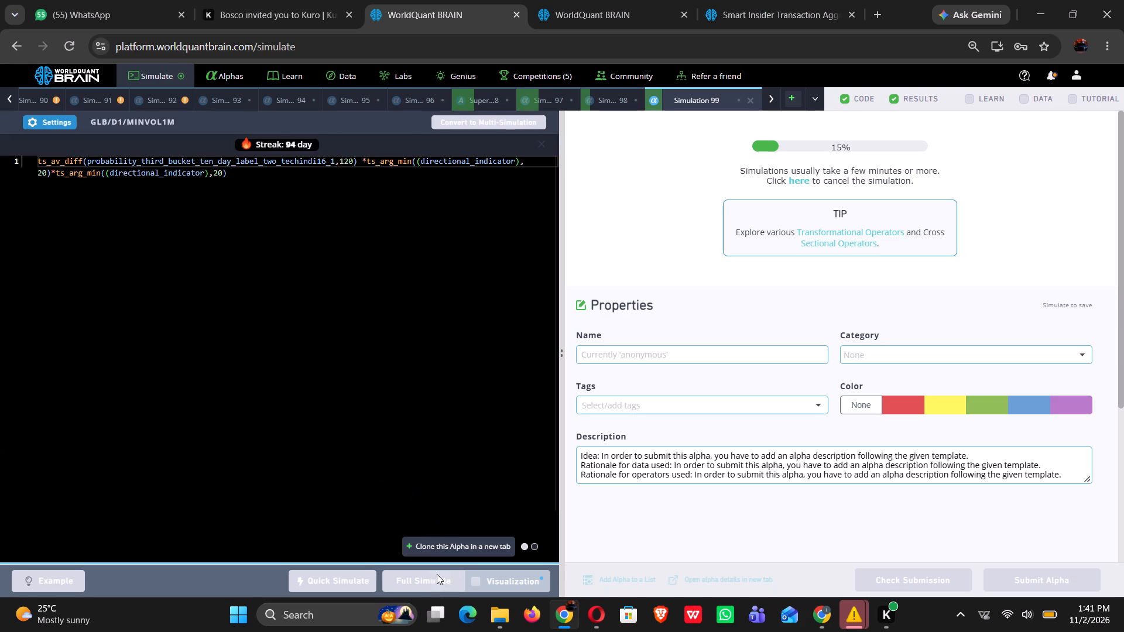
{"action": "left_click", "coordinate": [461, 541]}
{"action": "left_click", "coordinate": [440, 585]}
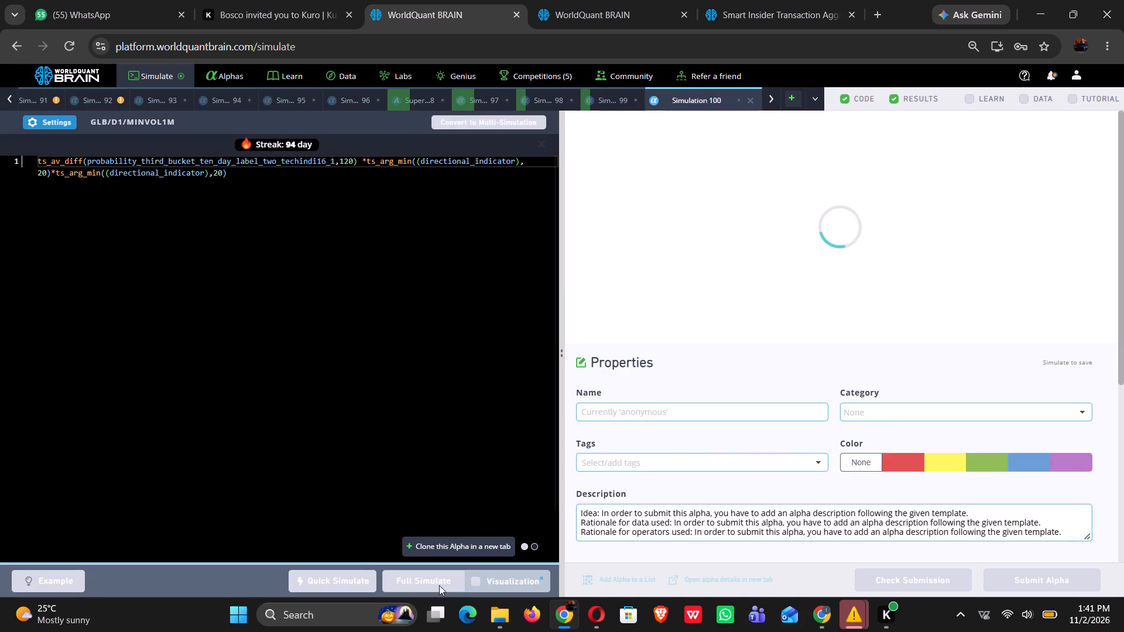
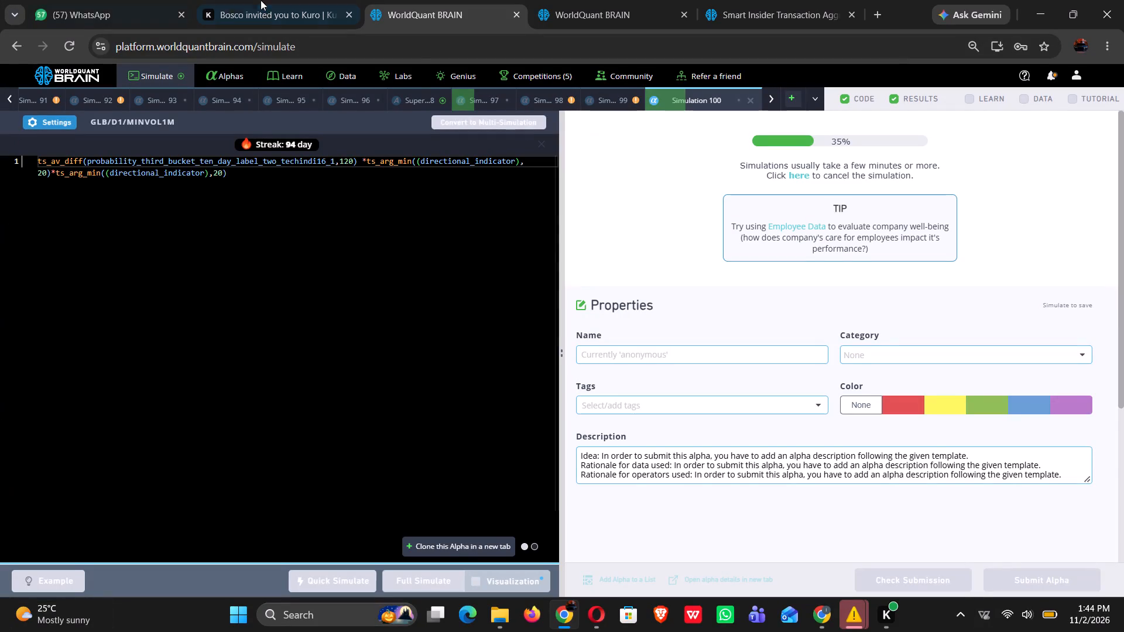
In Super Simulation 8's selection expression, replace short_count with datafield_count inside the log term.
{"action": "left_click", "coordinate": [403, 96]}
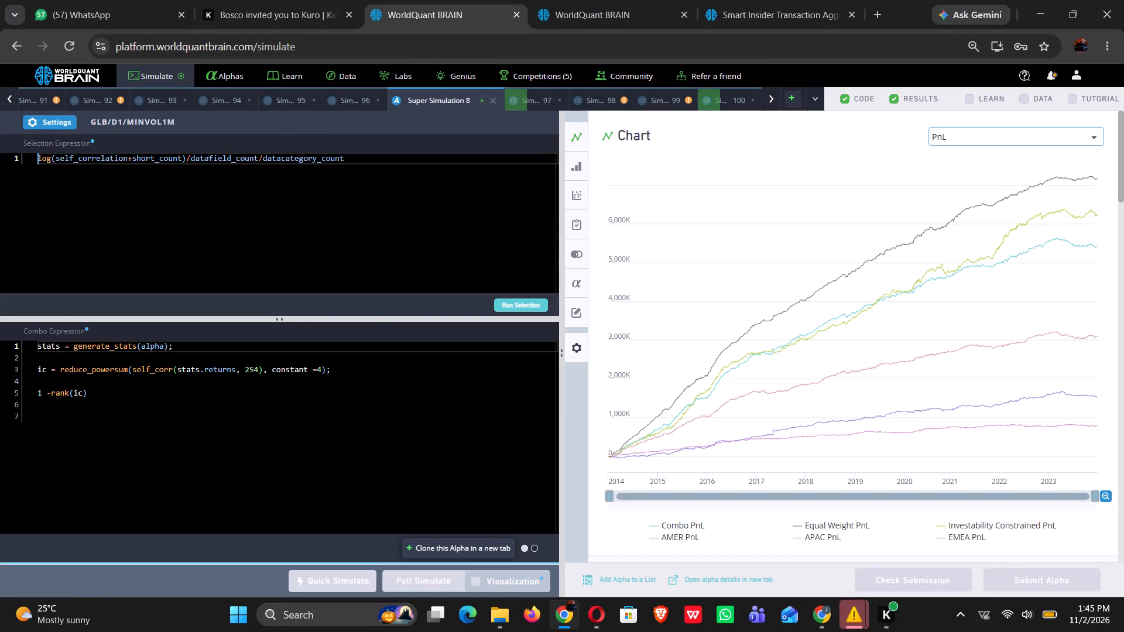
{"action": "scroll", "coordinate": [864, 330], "scroll_direction": "down", "scroll_amount": 3}
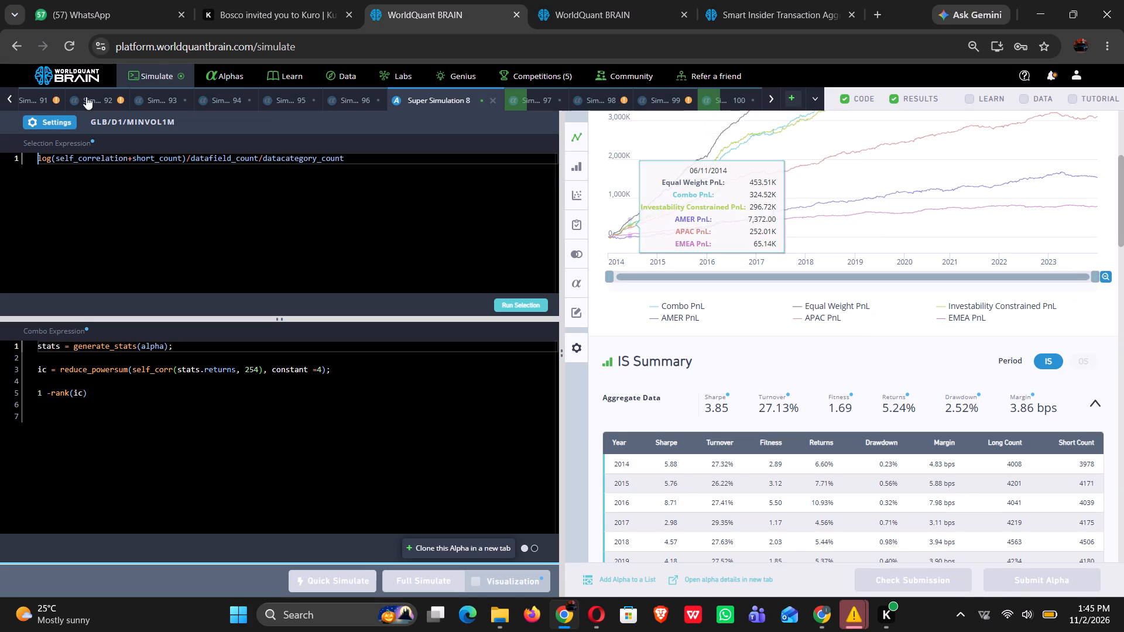
{"action": "left_click", "coordinate": [181, 156]}
{"action": "key", "text": "BackSpace"}
{"action": "key", "text": "BackSpace"}
{"action": "key", "text": "BackSpace"}
{"action": "key", "text": "BackSpace"}
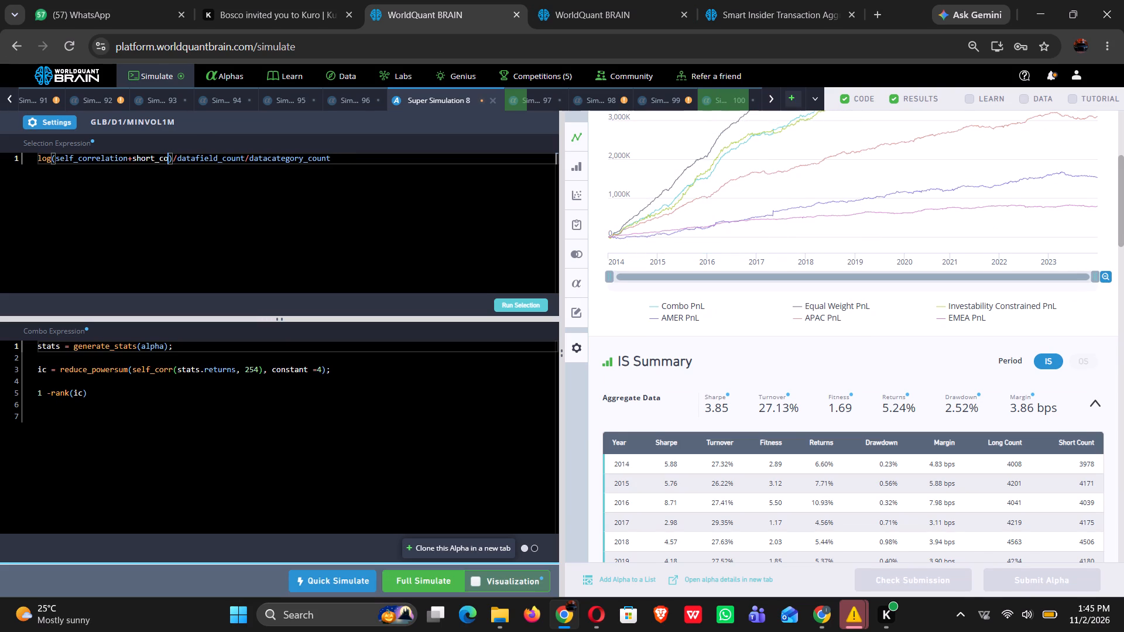
{"action": "key", "text": "BackSpace"}
{"action": "key", "text": "BackSpace"}
{"action": "key", "text": "BackSpace"}
{"action": "key", "text": "BackSpace"}
{"action": "key", "text": "BackSpace"}
{"action": "key", "text": "BackSpace"}
{"action": "key", "text": "BackSpace"}
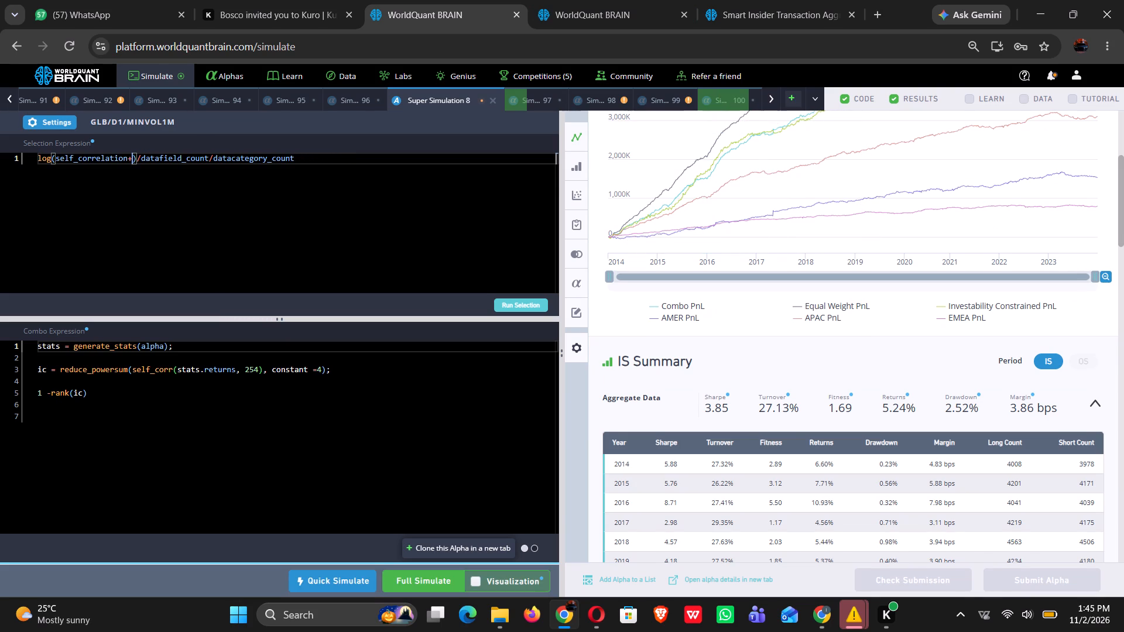
{"action": "type", "text": "data"}
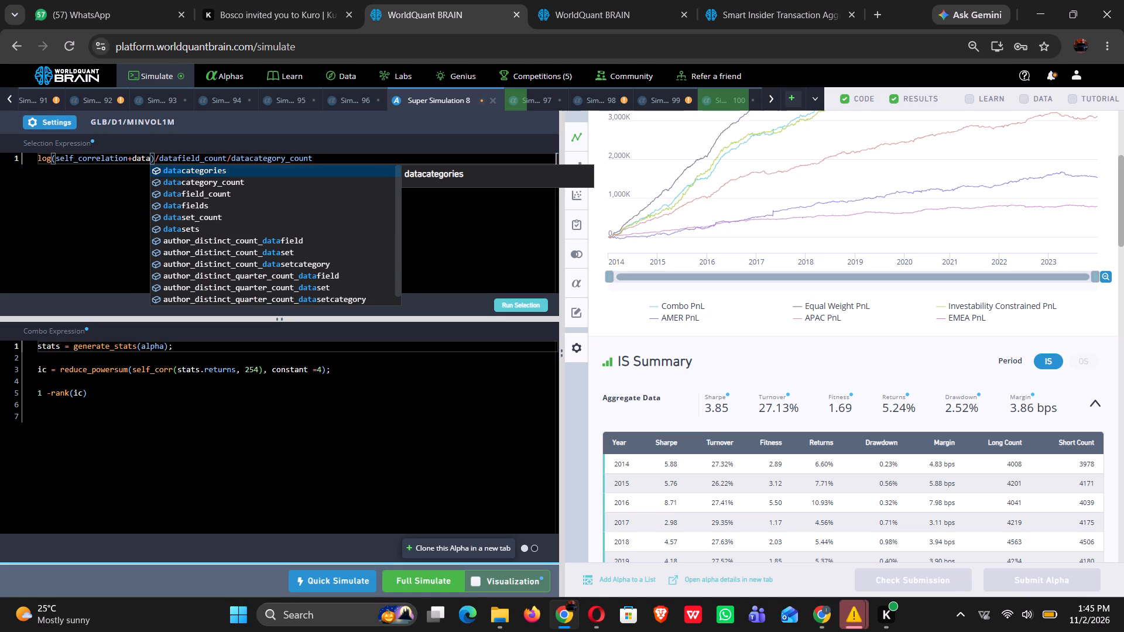
{"action": "left_click", "coordinate": [198, 195]}
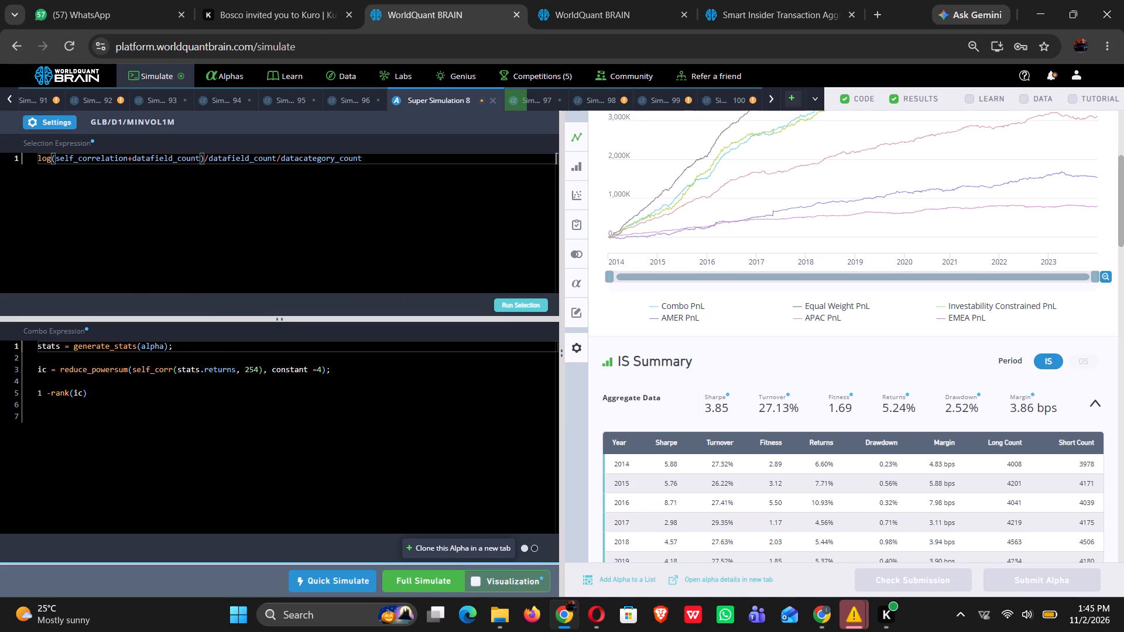
Set Super Simulation 8's neutralization to RAM and run its full simulation.
{"action": "left_click", "coordinate": [60, 122]}
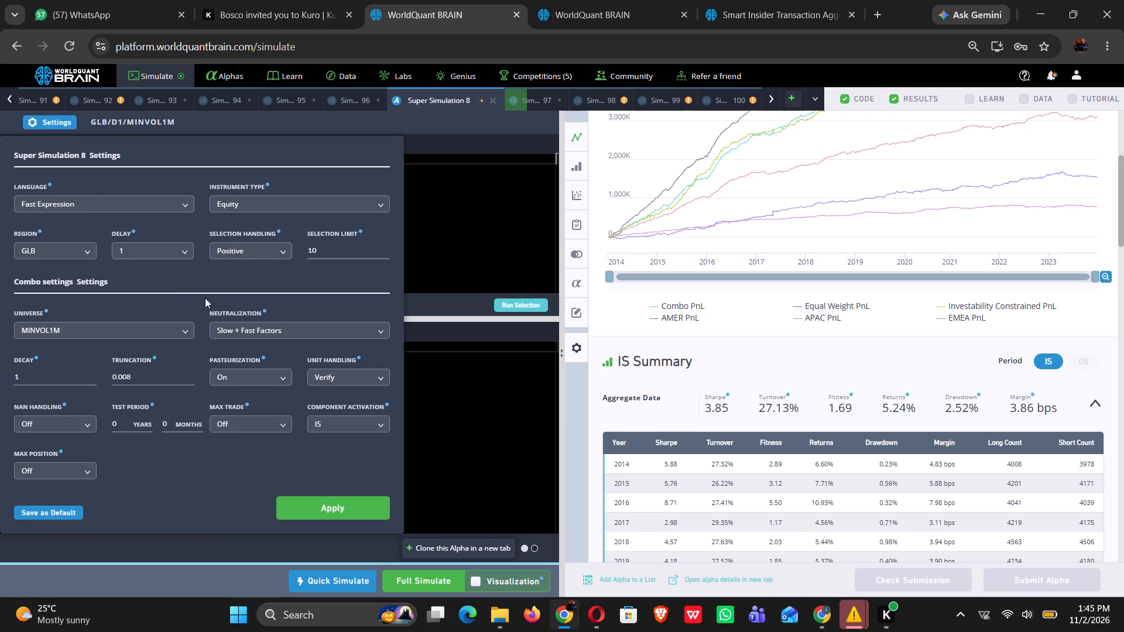
{"action": "left_click", "coordinate": [247, 327]}
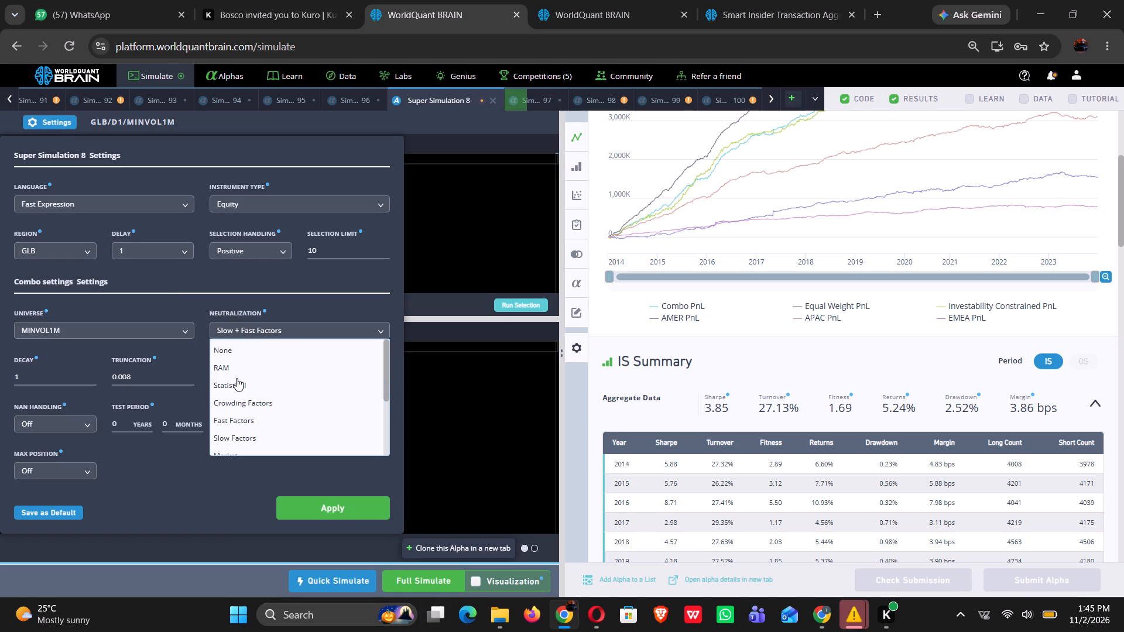
{"action": "left_click", "coordinate": [237, 369]}
{"action": "scroll", "coordinate": [313, 426], "scroll_direction": "down", "scroll_amount": 7}
{"action": "left_click", "coordinate": [317, 508]}
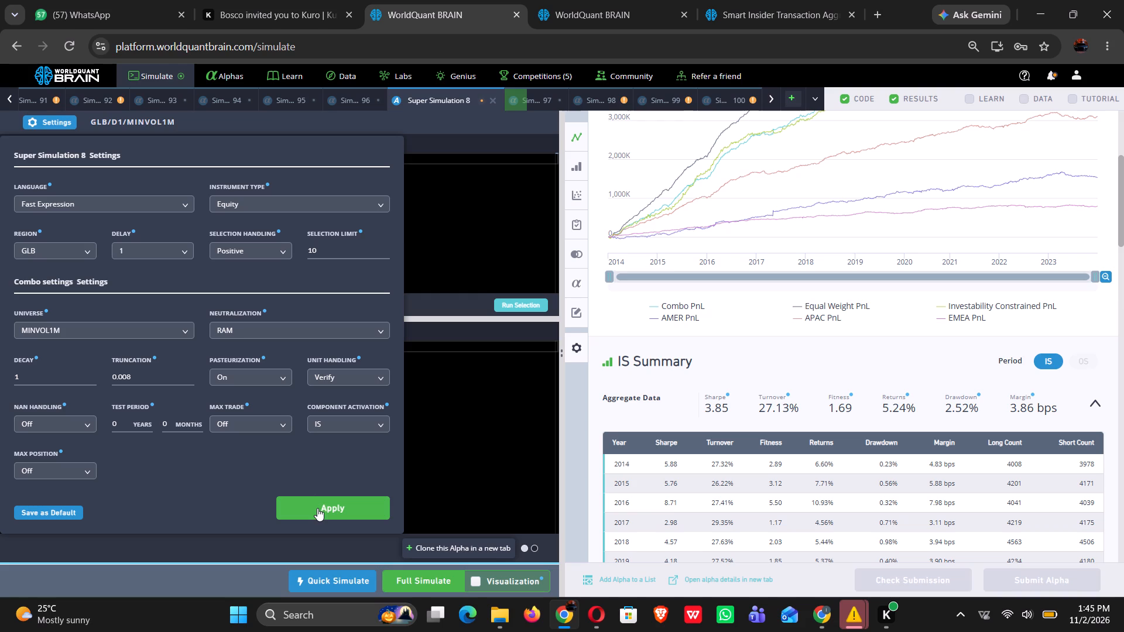
{"action": "left_click", "coordinate": [412, 580]}
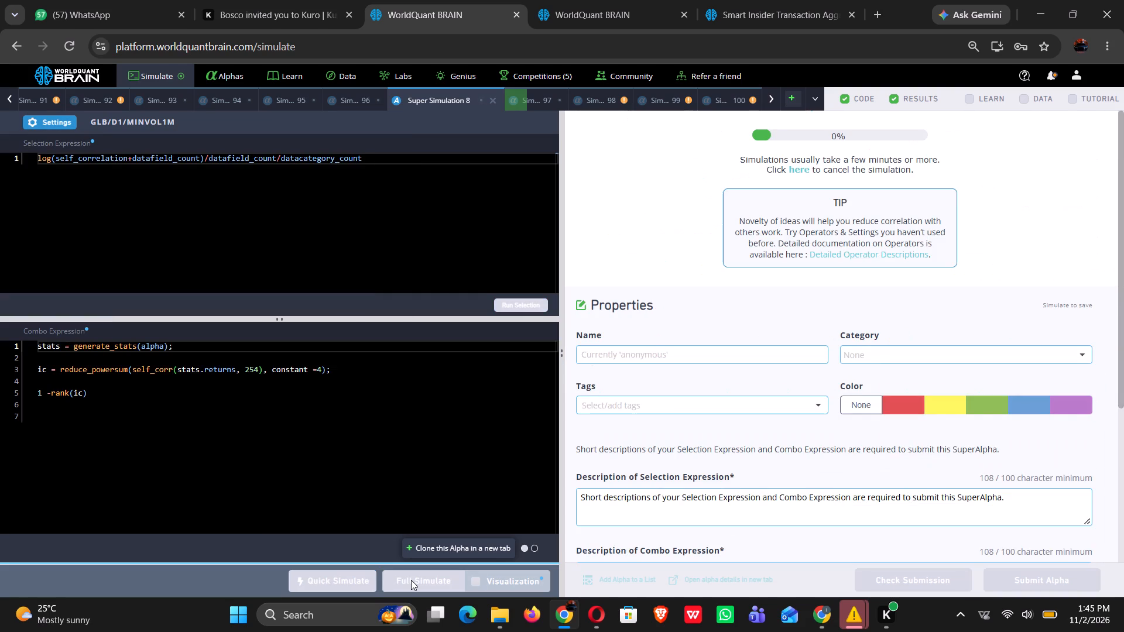
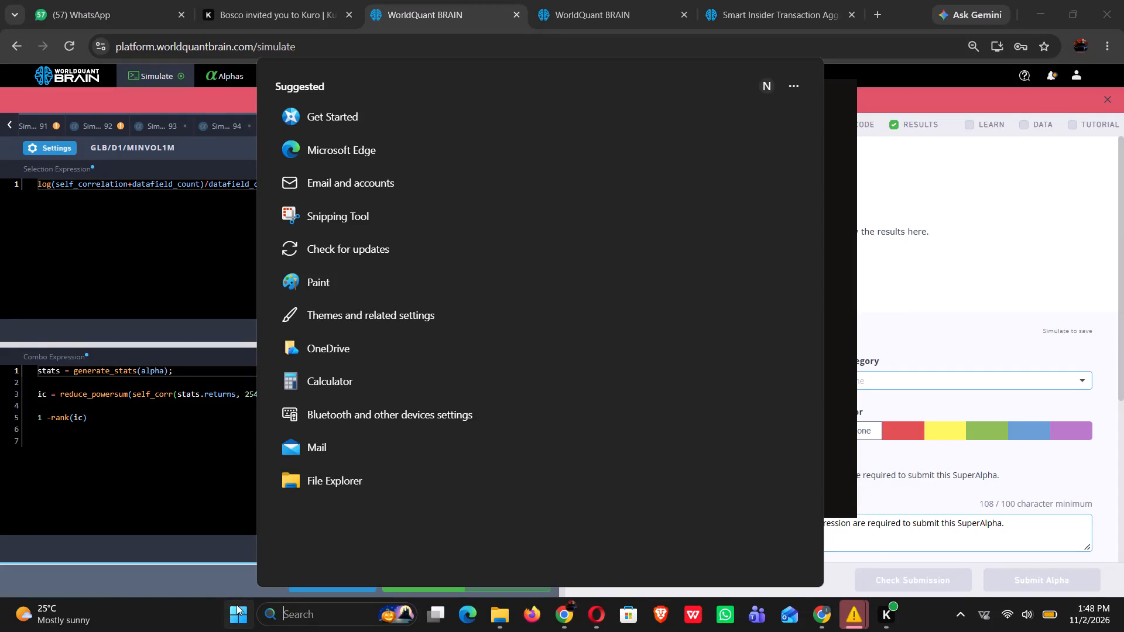
Switch to Windows Search and look up "aud" among the installed apps and settings.
{"action": "left_click", "coordinate": [239, 613]}
{"action": "left_click", "coordinate": [305, 620]}
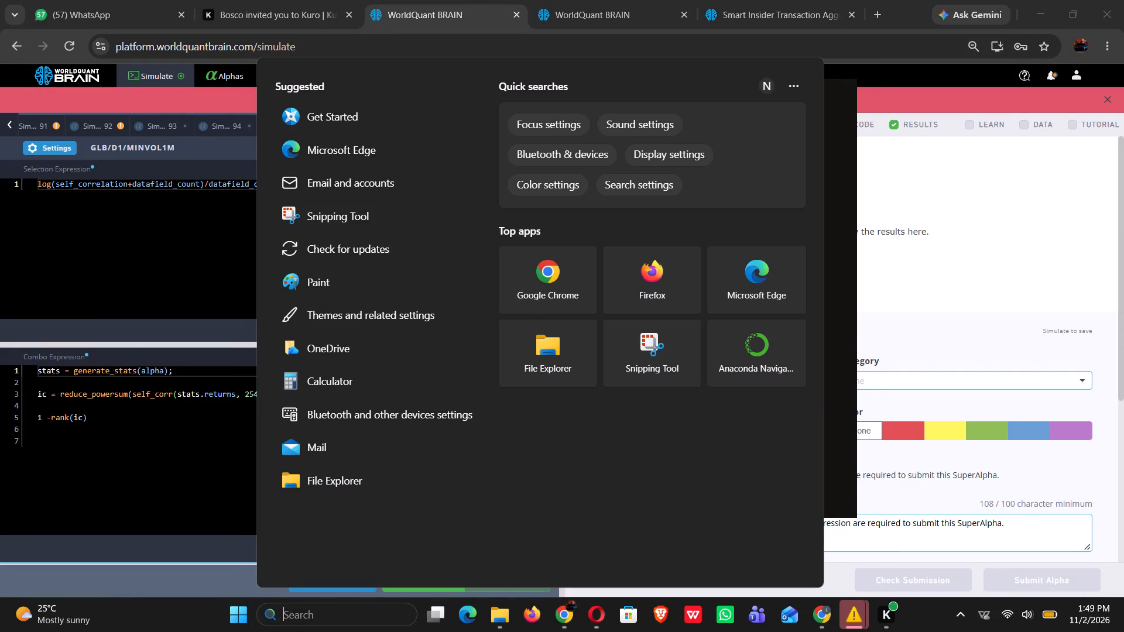
{"action": "type", "text": "aud"}
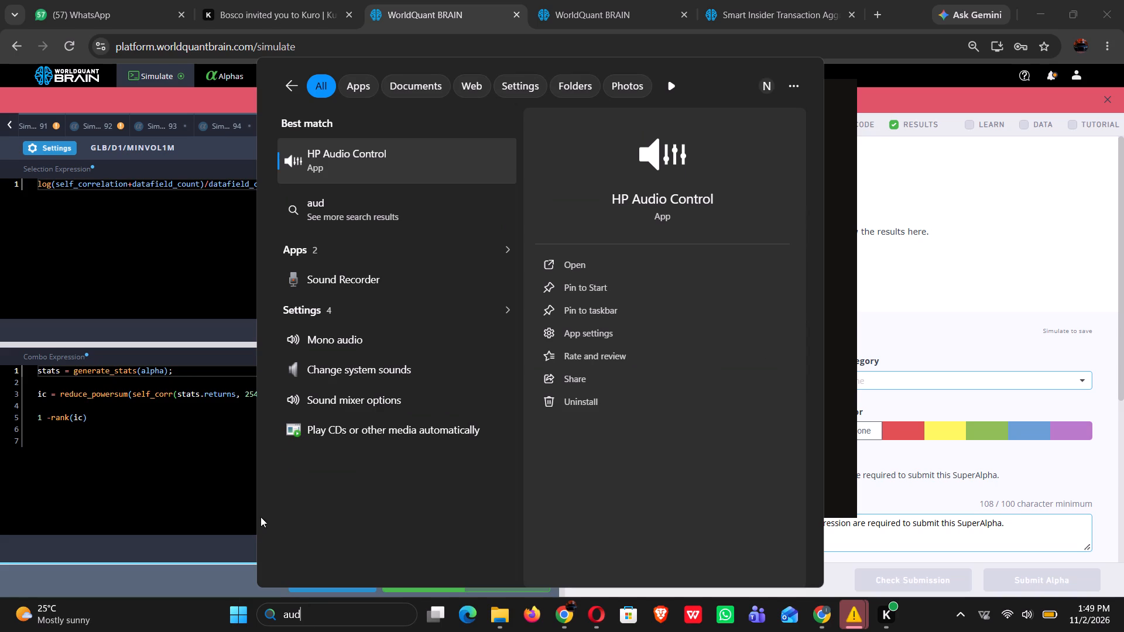